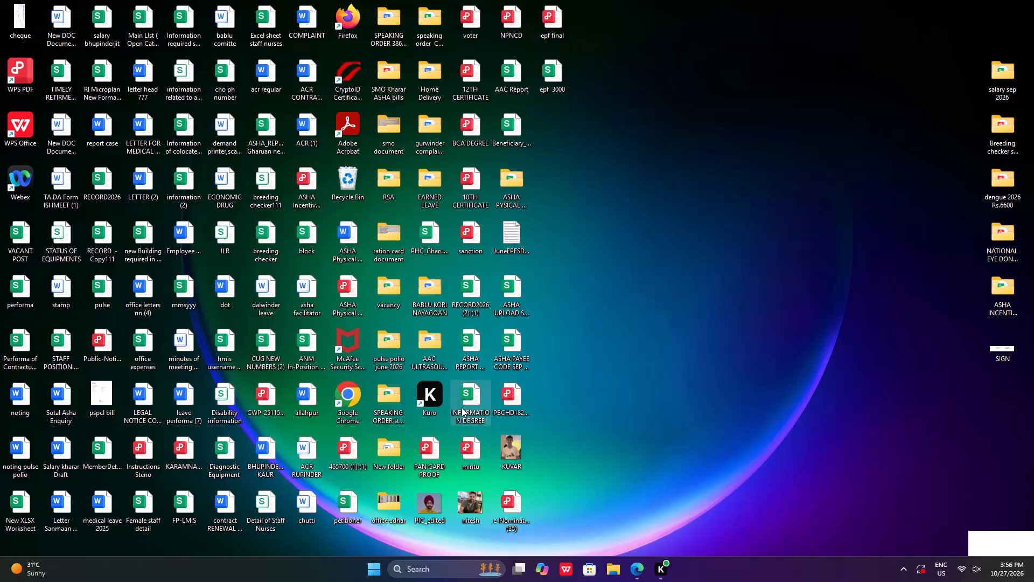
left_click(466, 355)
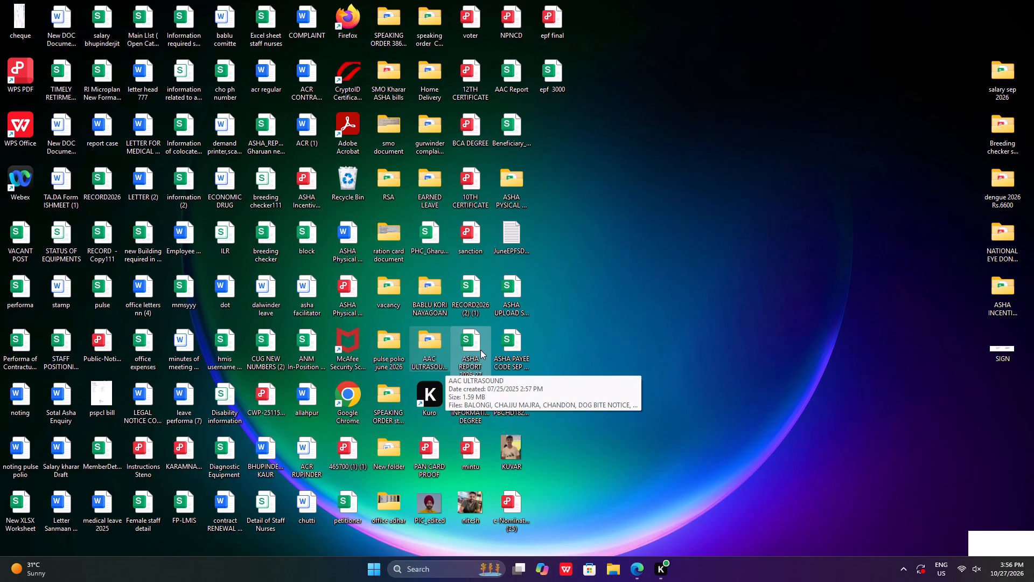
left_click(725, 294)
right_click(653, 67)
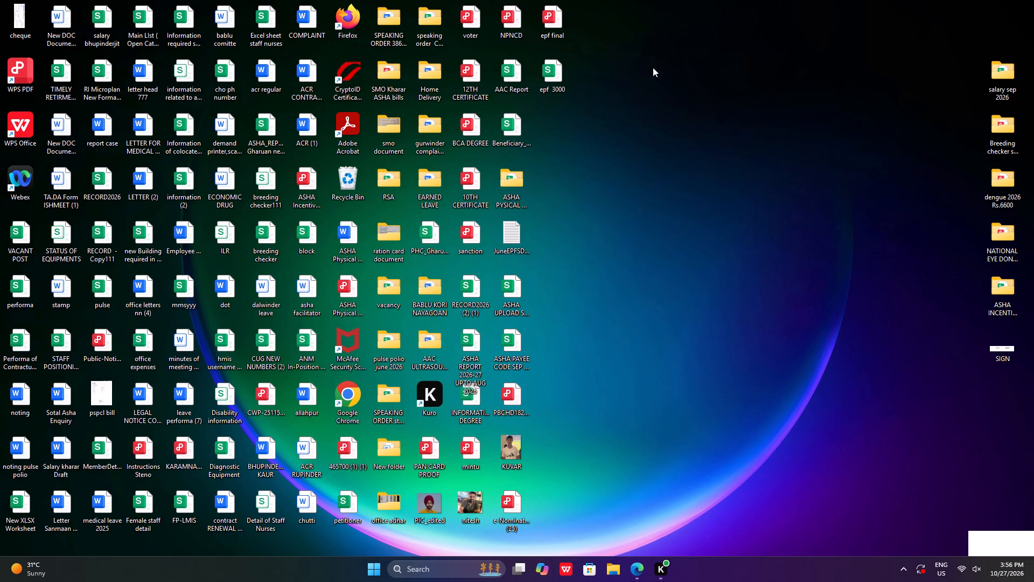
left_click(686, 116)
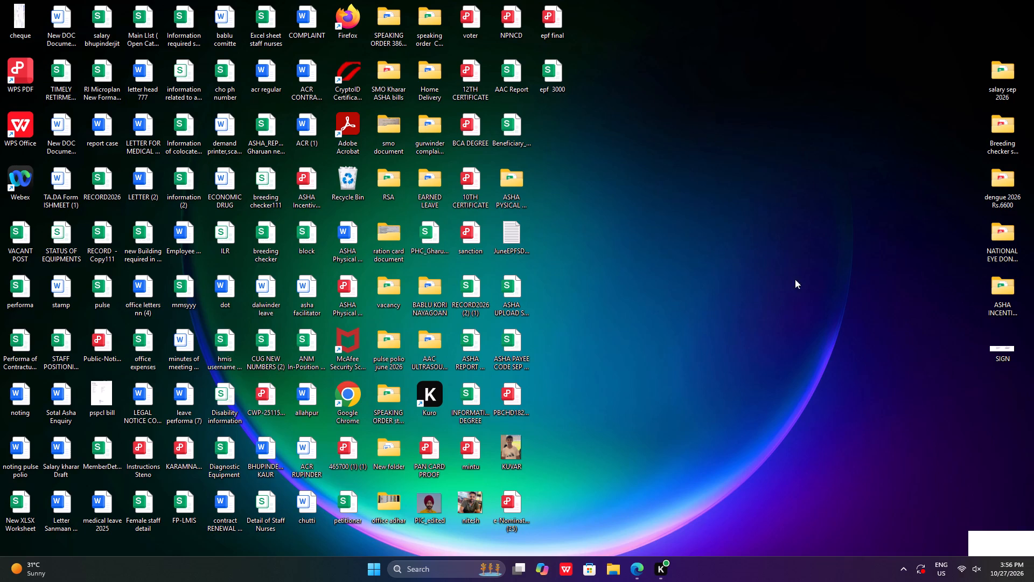
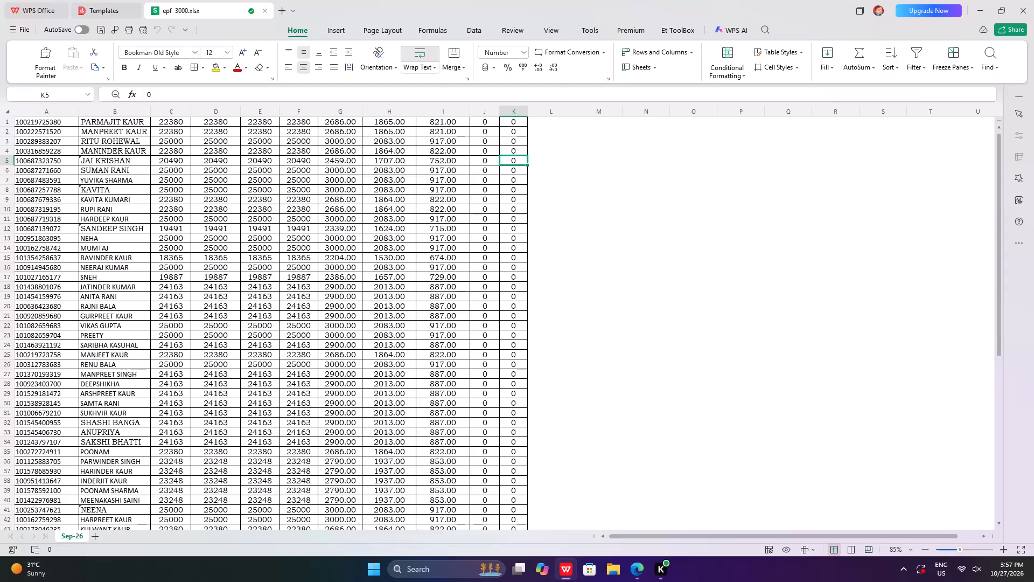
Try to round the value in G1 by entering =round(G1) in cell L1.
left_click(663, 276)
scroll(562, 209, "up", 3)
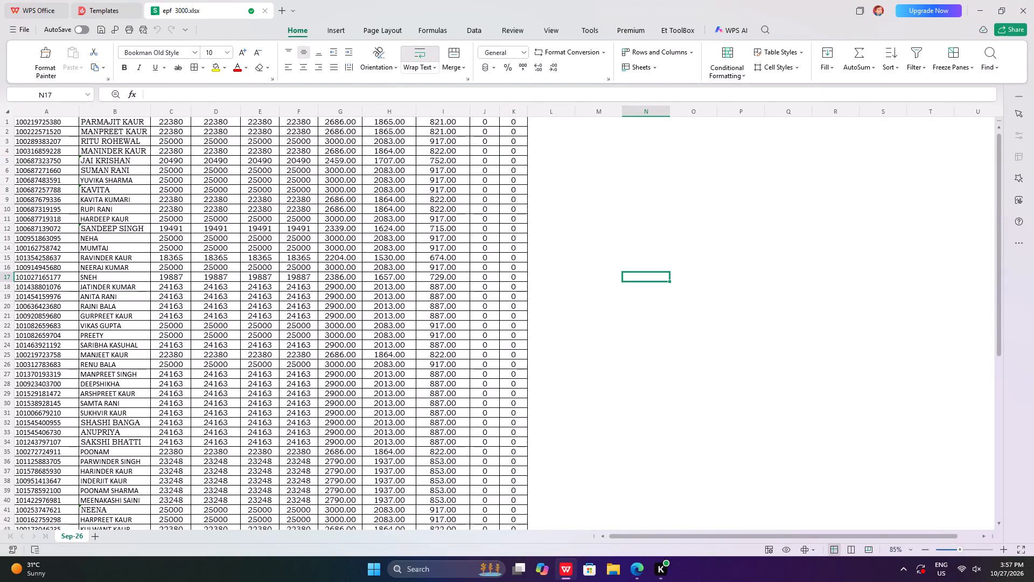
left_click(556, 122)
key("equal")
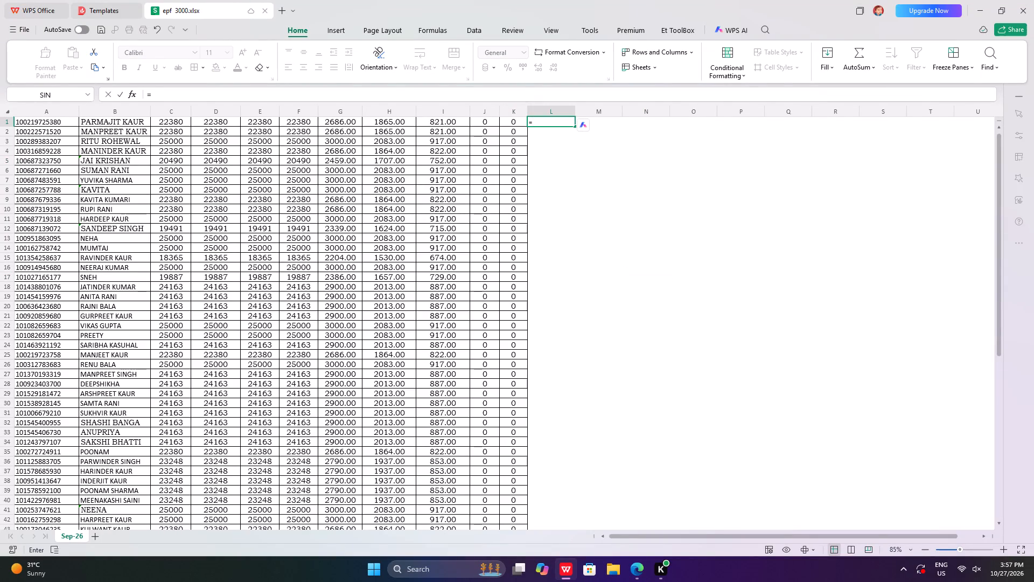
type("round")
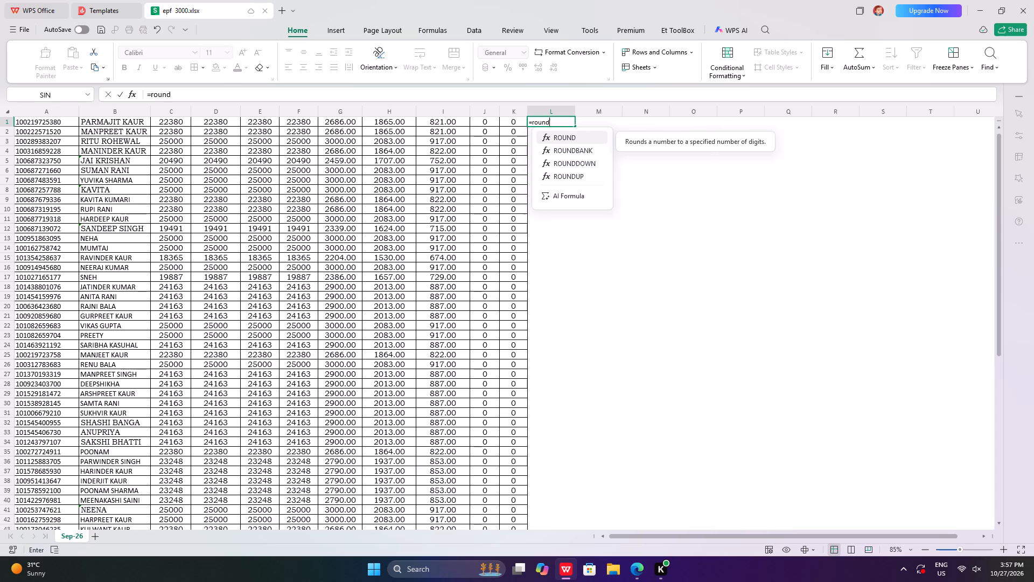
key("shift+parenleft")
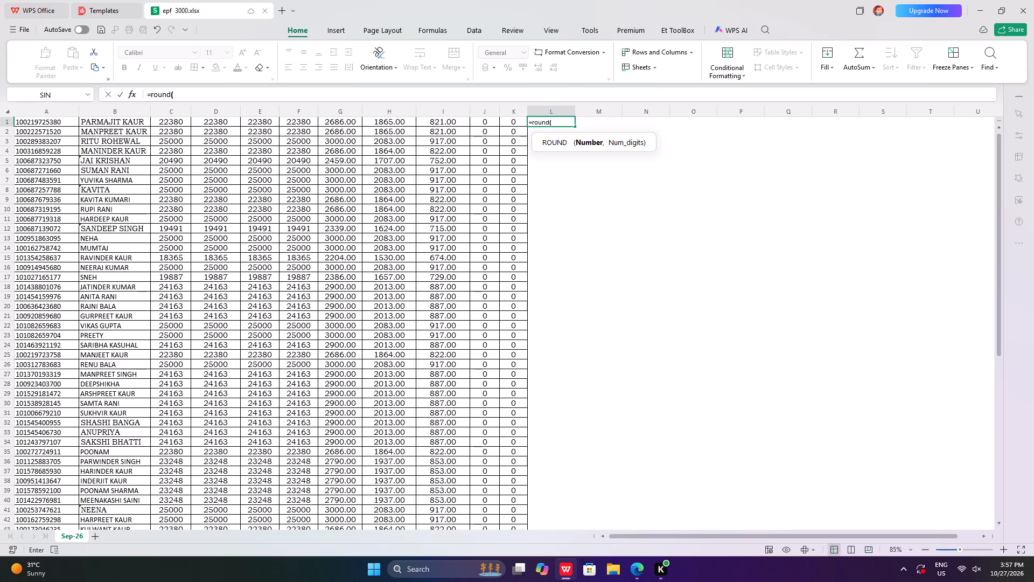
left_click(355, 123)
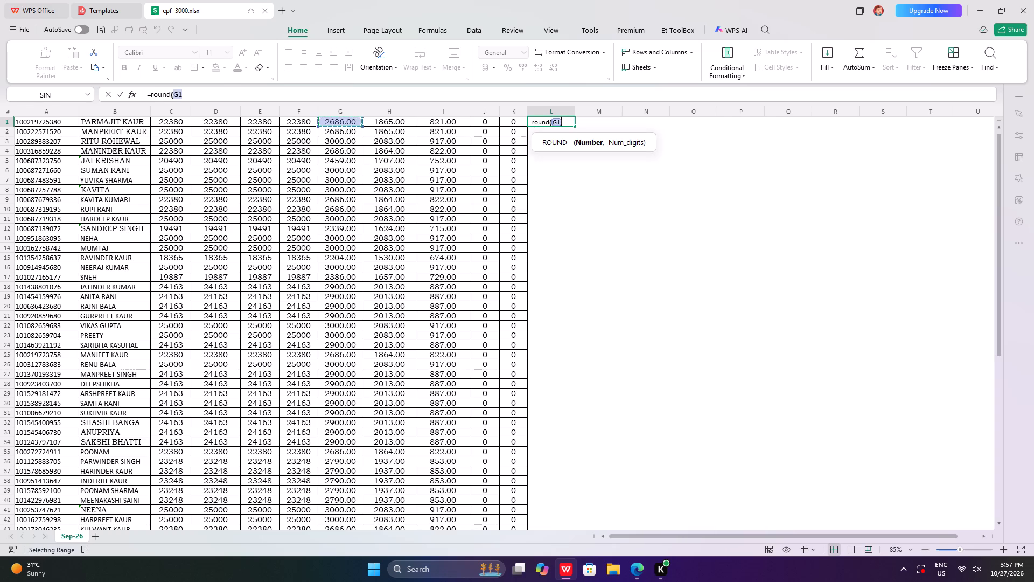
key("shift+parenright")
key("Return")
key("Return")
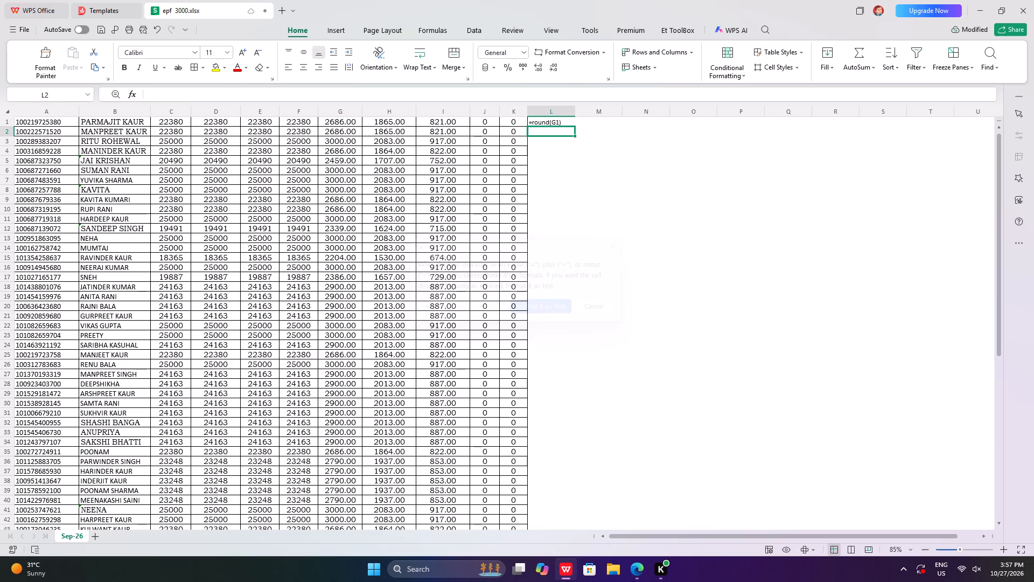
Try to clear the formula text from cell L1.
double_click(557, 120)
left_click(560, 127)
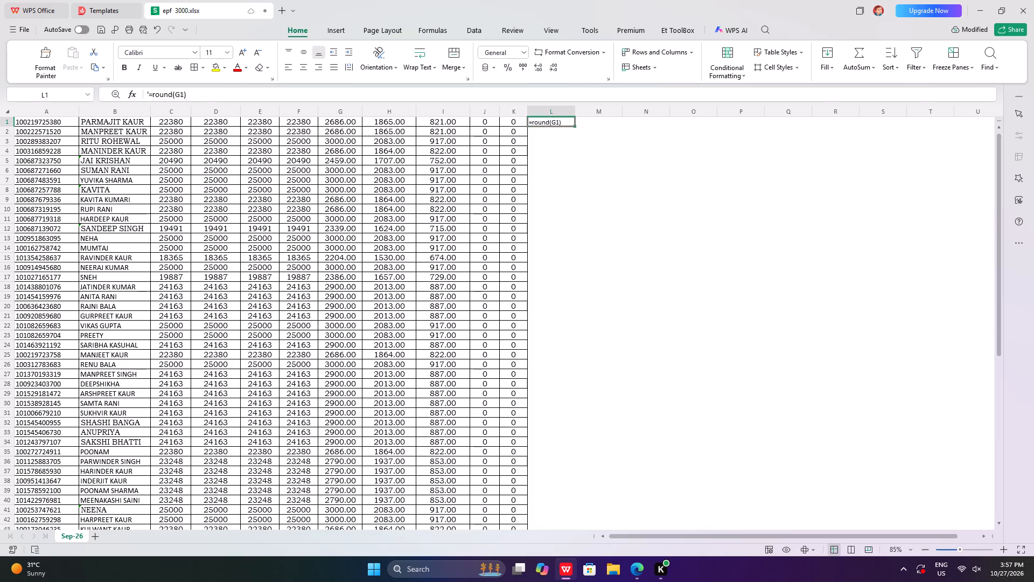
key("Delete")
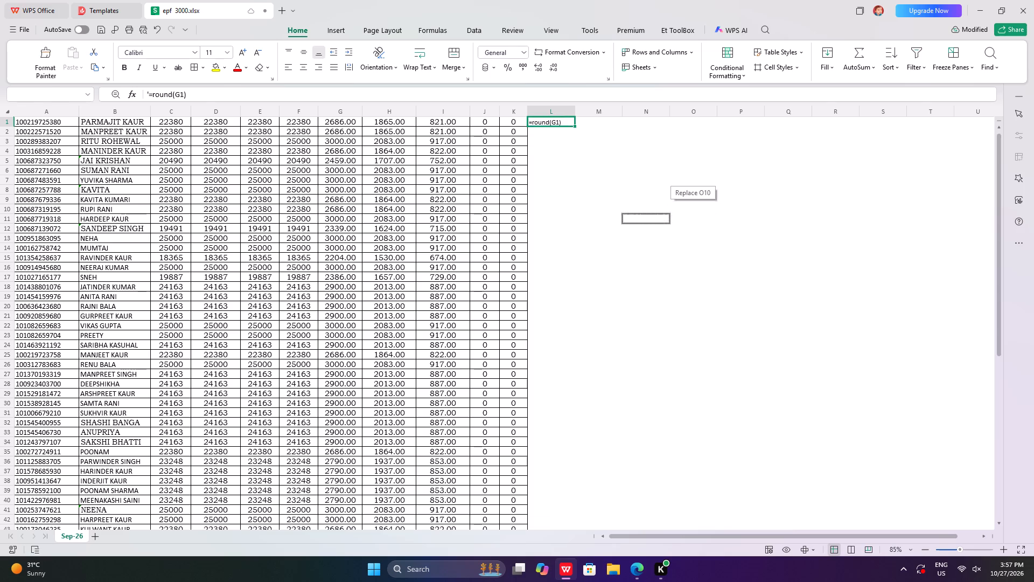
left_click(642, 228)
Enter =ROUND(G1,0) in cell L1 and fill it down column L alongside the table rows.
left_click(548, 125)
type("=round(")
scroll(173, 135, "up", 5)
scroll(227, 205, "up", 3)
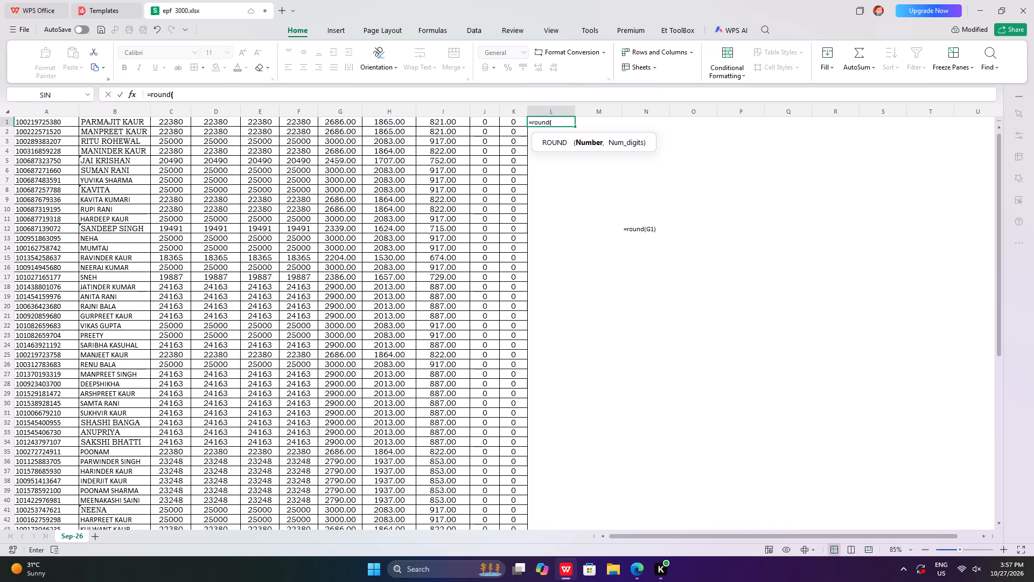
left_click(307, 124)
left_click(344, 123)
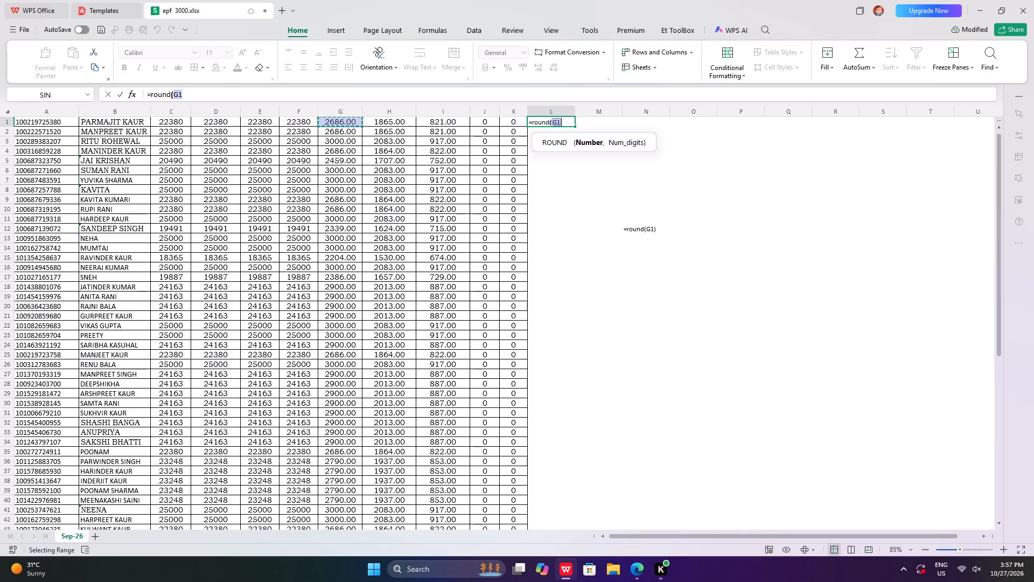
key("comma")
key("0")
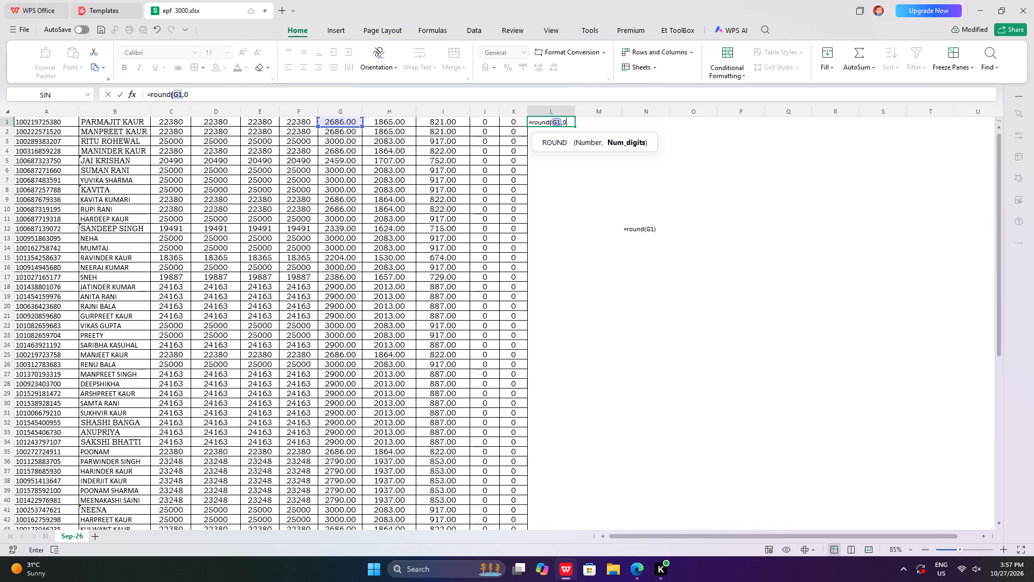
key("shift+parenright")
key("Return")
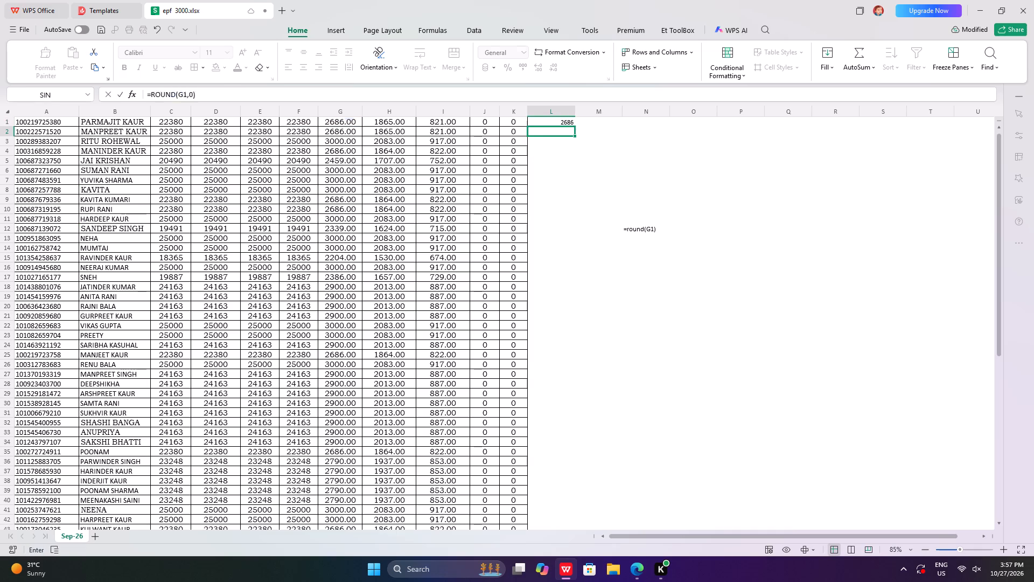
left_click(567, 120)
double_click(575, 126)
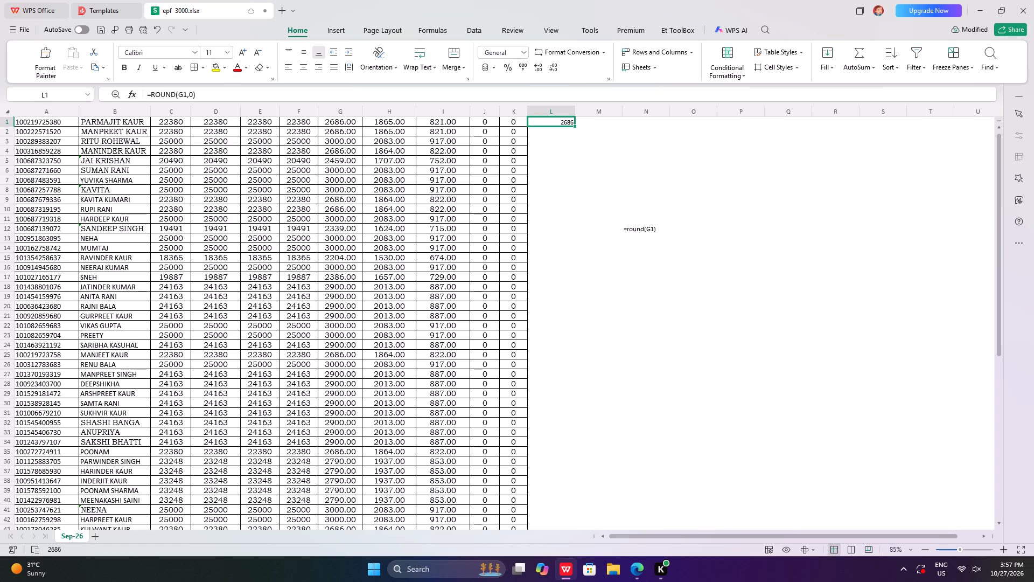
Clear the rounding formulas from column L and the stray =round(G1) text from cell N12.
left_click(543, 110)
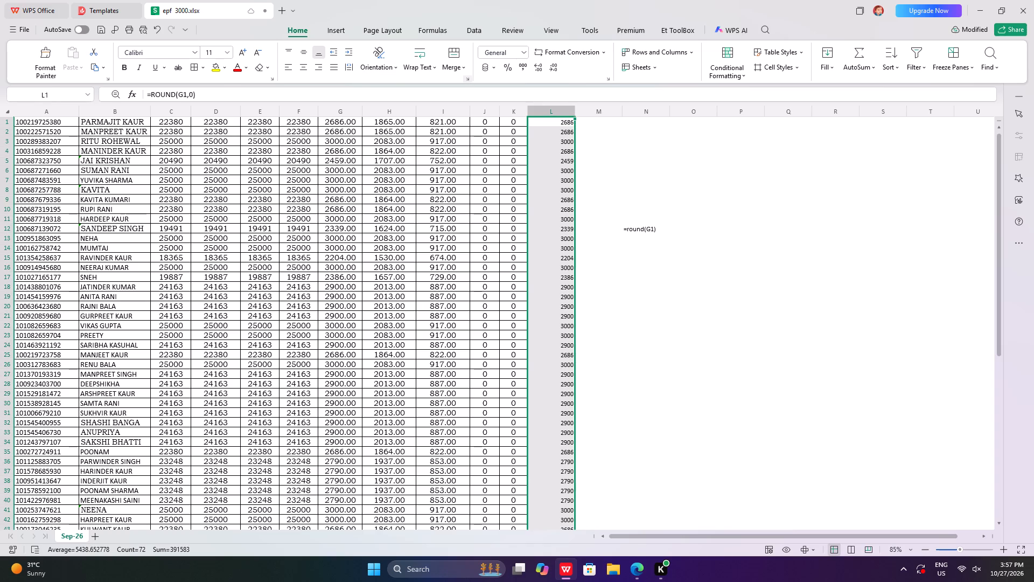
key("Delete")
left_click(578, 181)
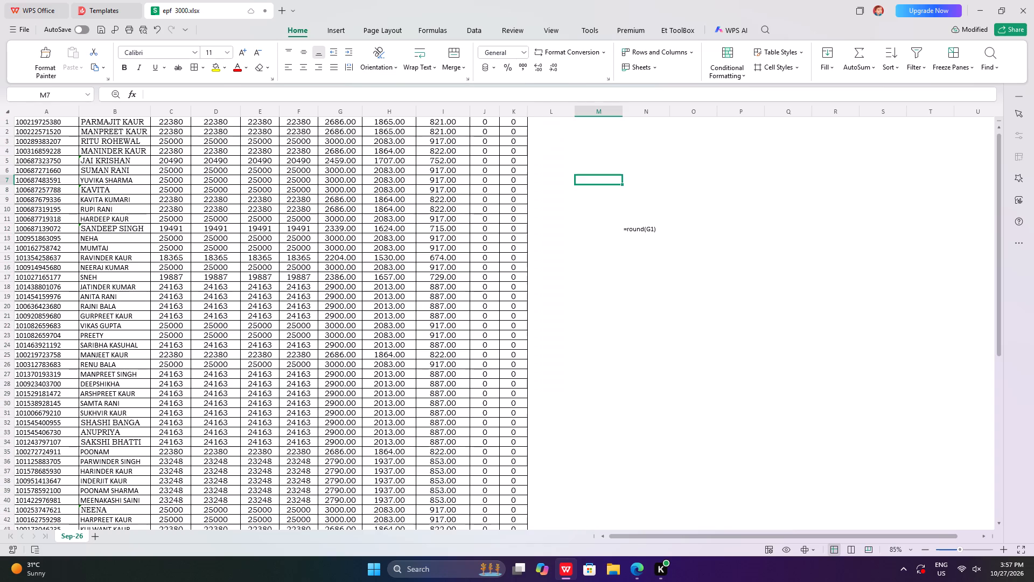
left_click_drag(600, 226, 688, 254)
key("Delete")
Remove all borders from the empty column A cells below the totals row, from A73 to the end of the sheet.
scroll(273, 292, "down", 20)
scroll(273, 292, "down", 1)
scroll(48, 392, "up", 3)
left_click(54, 319)
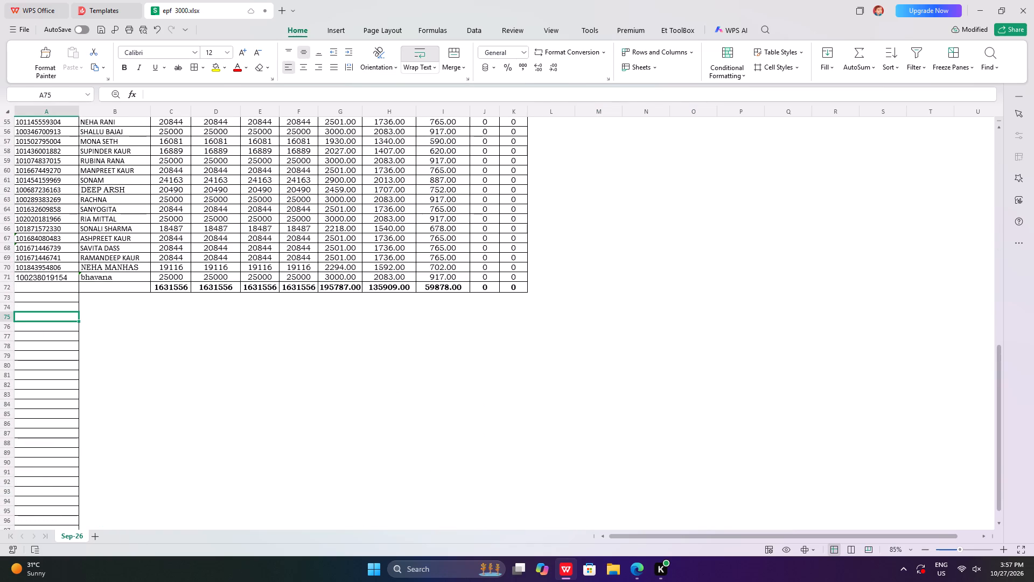
left_click(169, 300)
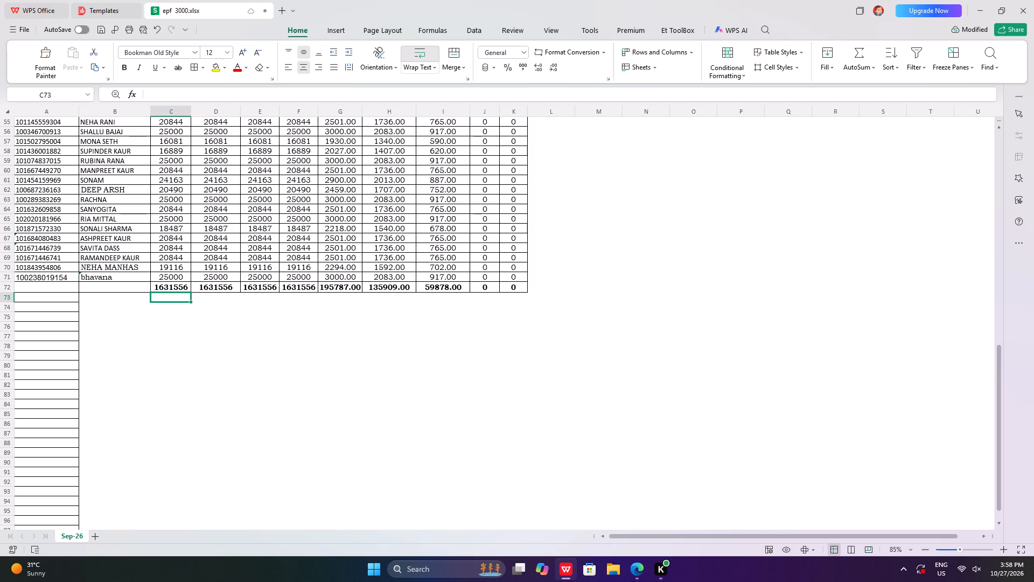
left_click(169, 314)
left_click(169, 314)
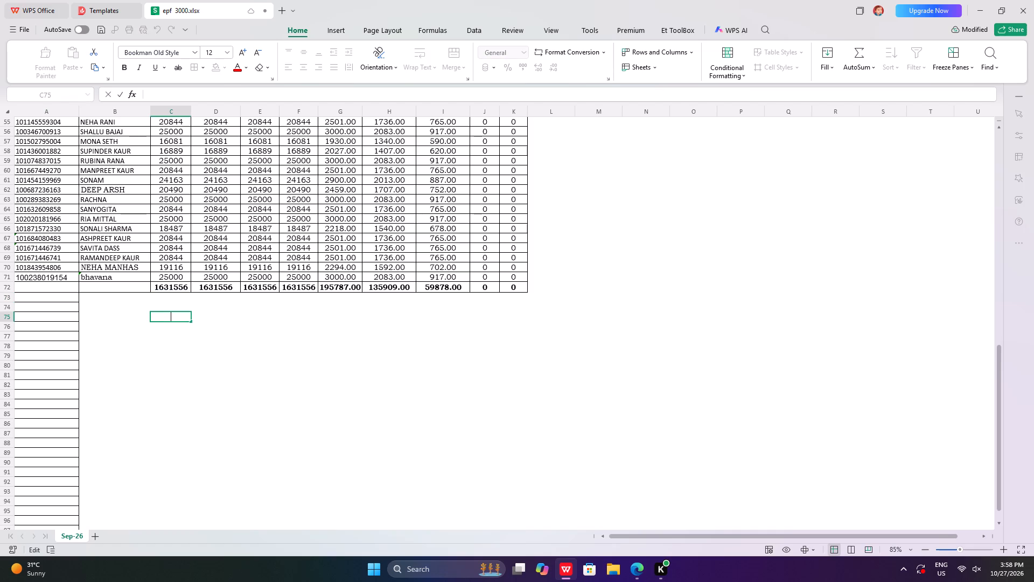
left_click(30, 297)
key("ctrl+shift+Down")
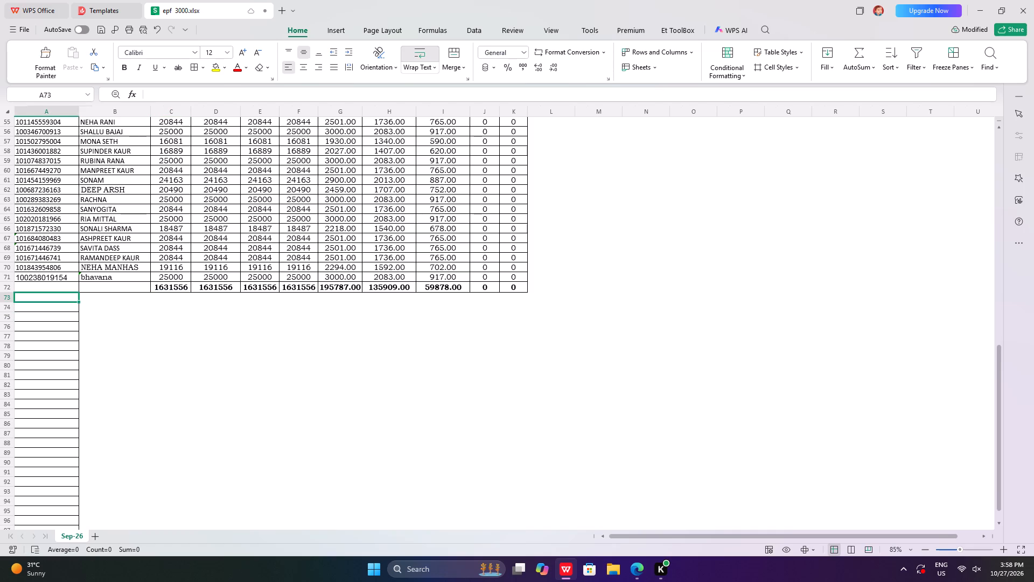
left_click(194, 64)
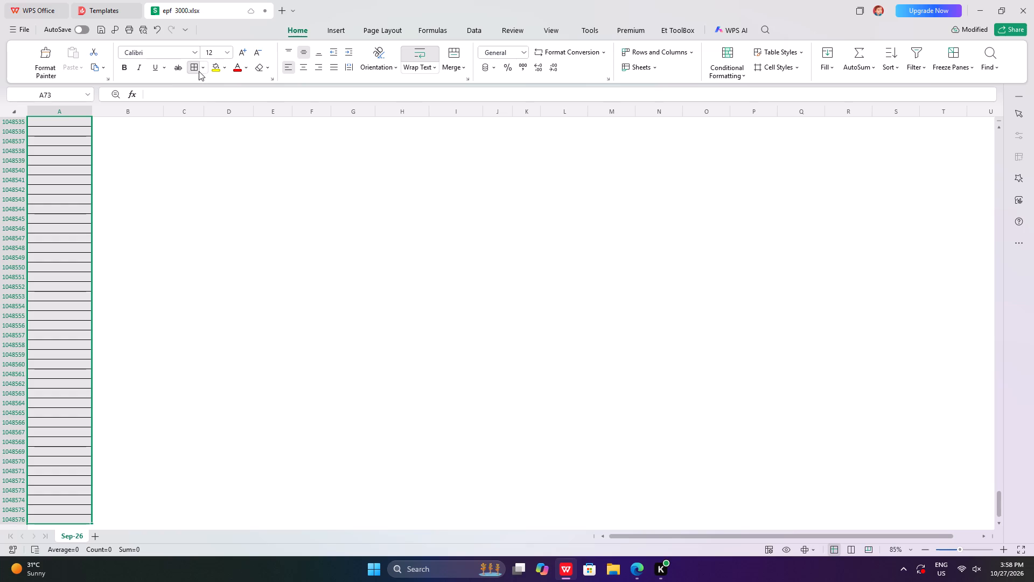
left_click(199, 68)
left_click(204, 68)
left_click(205, 70)
left_click(201, 67)
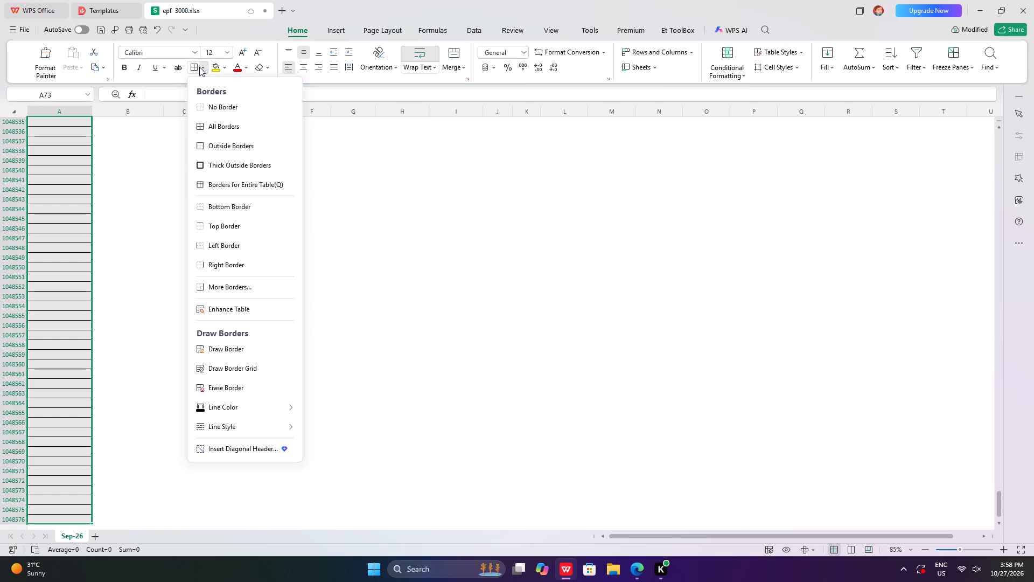
left_click(210, 112)
Save the workbook.
scroll(198, 280, "up", 17)
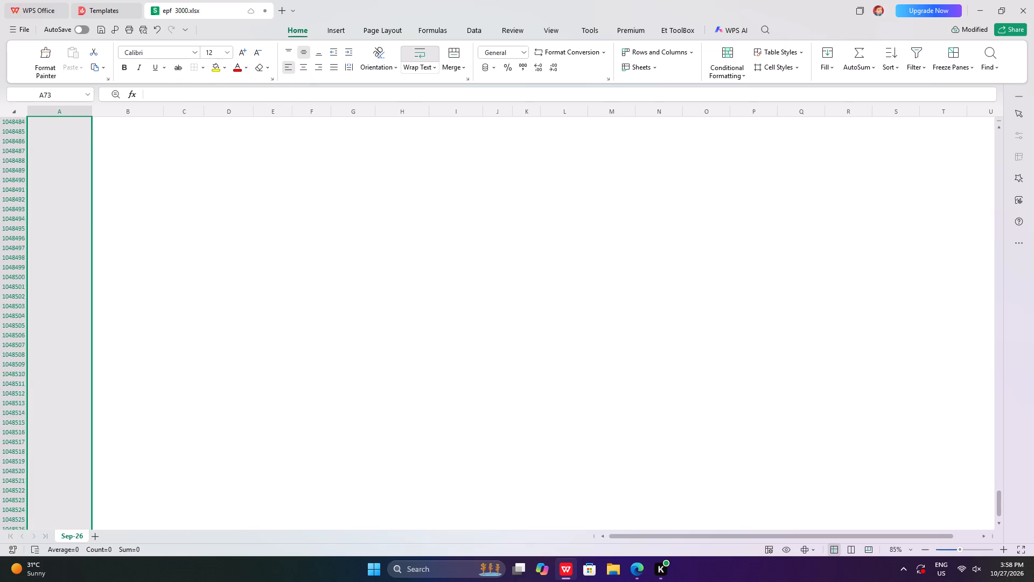
scroll(200, 306, "up", 9)
left_click_drag(999, 510, 864, 170)
scroll(392, 259, "up", 18)
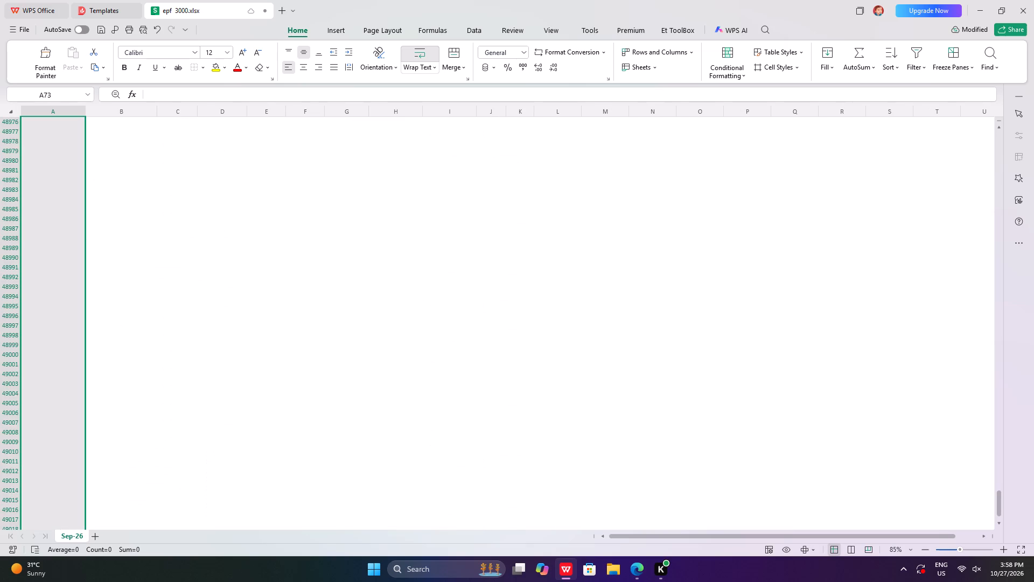
scroll(393, 261, "up", 20)
scroll(393, 261, "up", 12)
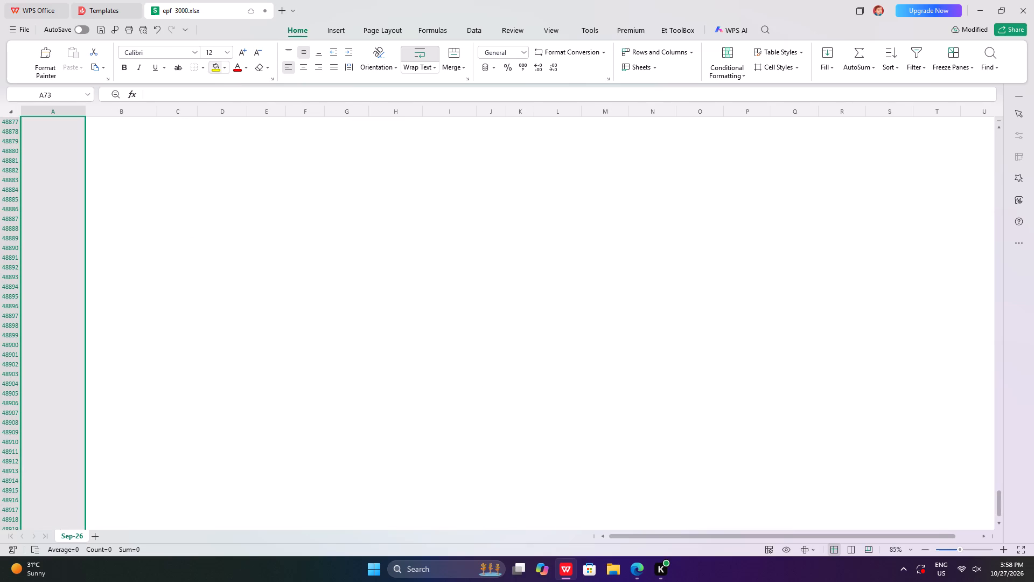
left_click(229, 191)
left_click(15, 26)
left_click(47, 103)
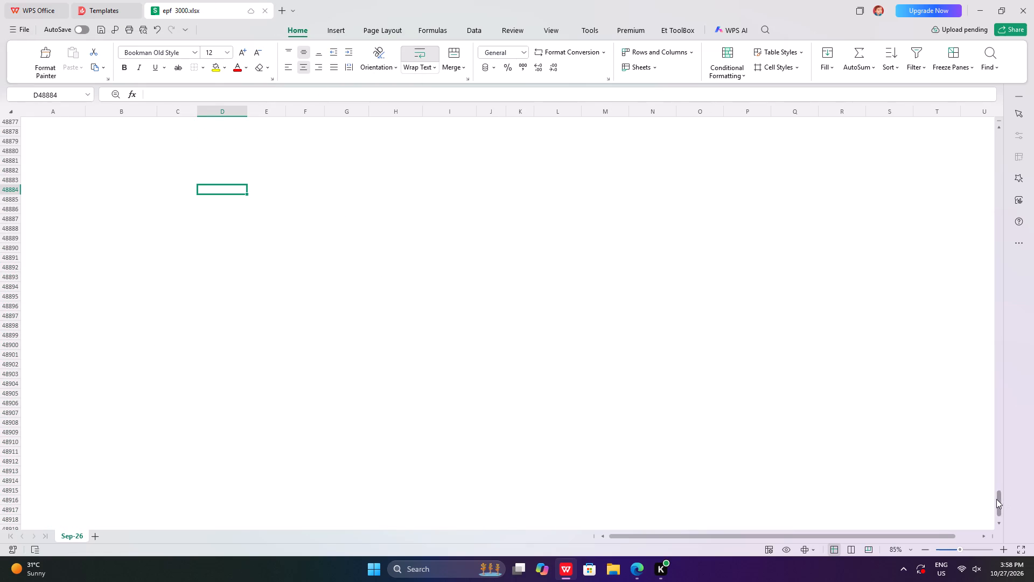
Apply all borders to the totals row, cells A72 to K72.
left_click_drag(996, 499, 962, 61)
scroll(308, 189, "up", 6)
scroll(241, 243, "down", 14)
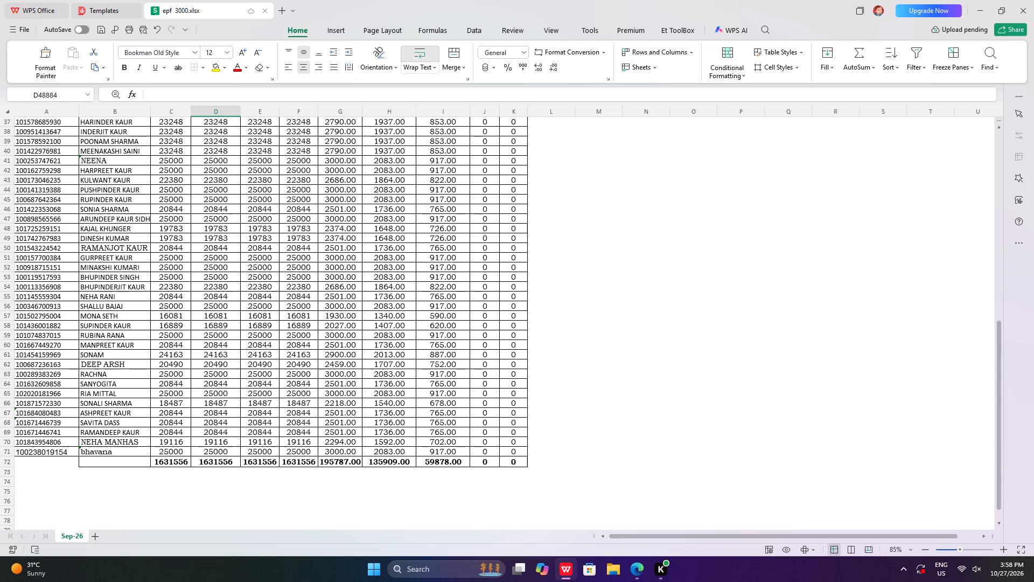
left_click_drag(52, 411, 119, 410)
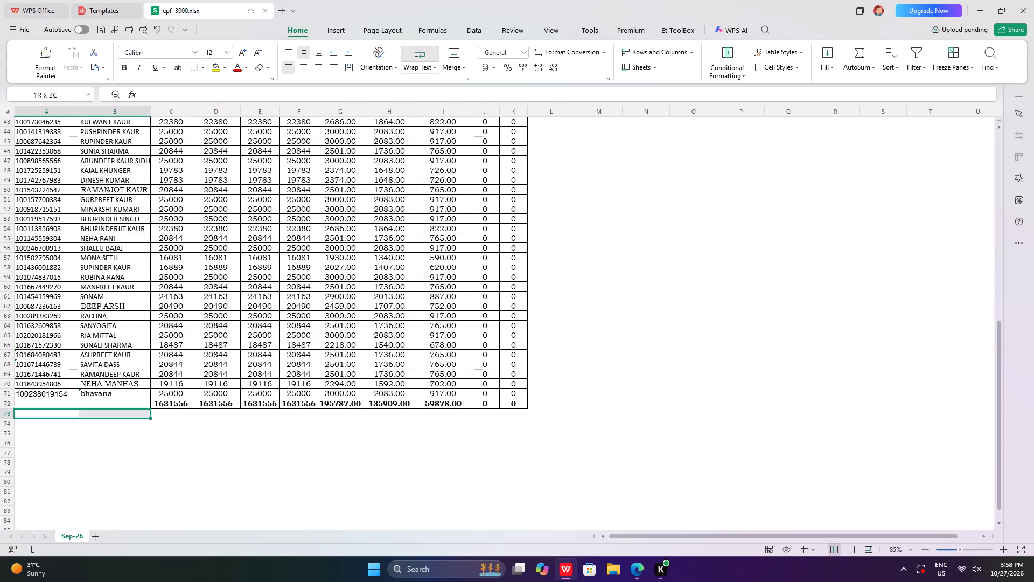
left_click_drag(119, 410, 101, 404)
left_click_drag(46, 404, 505, 406)
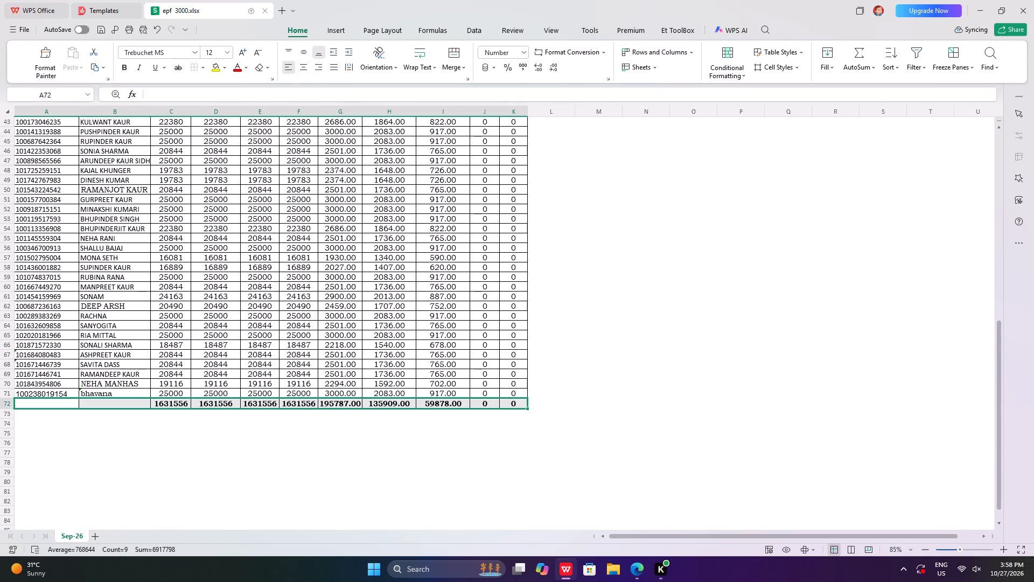
left_click(204, 68)
left_click(208, 126)
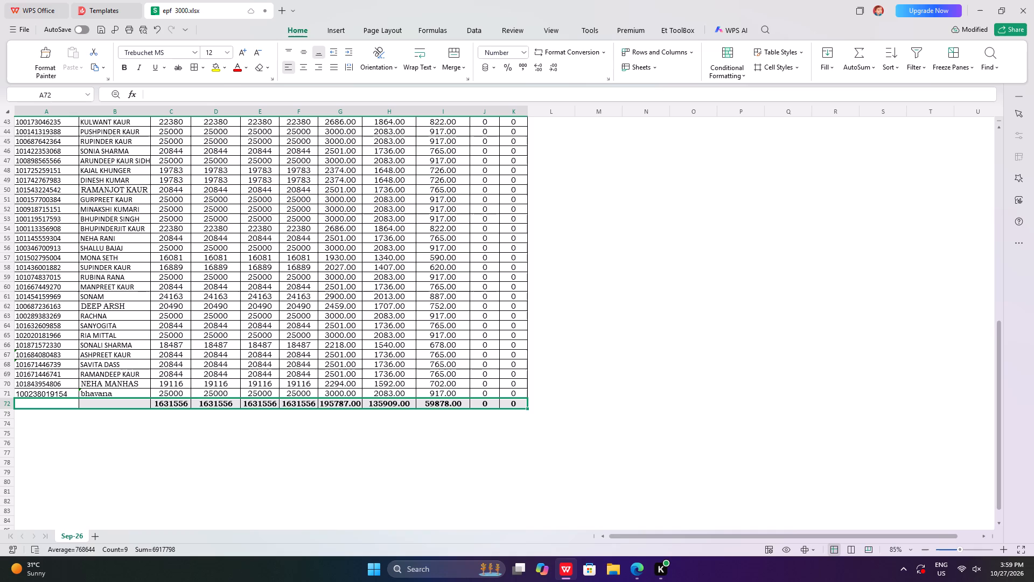
left_click(200, 306)
Save the workbook again with the bordered totals row.
left_click(16, 26)
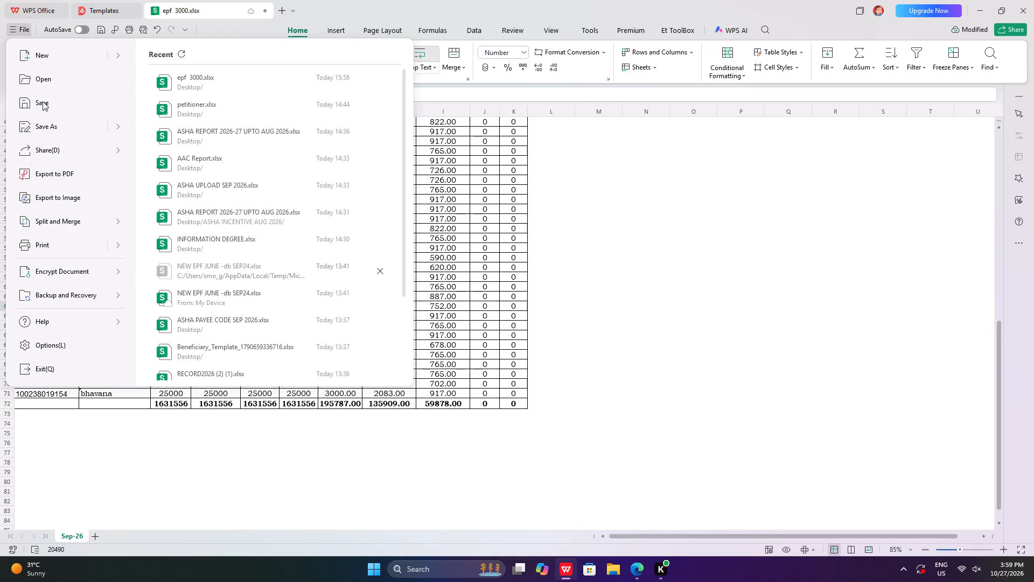
left_click(43, 101)
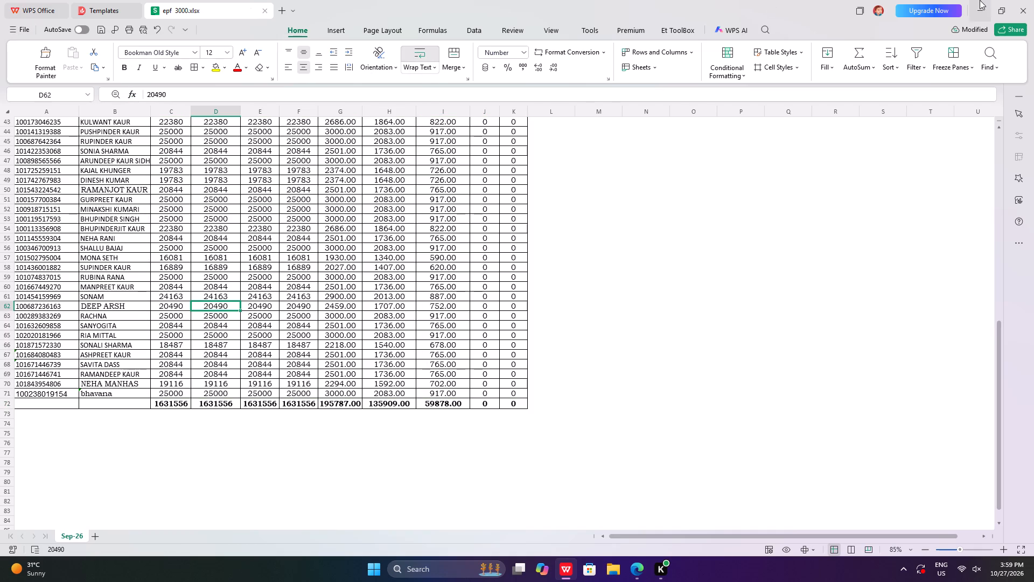
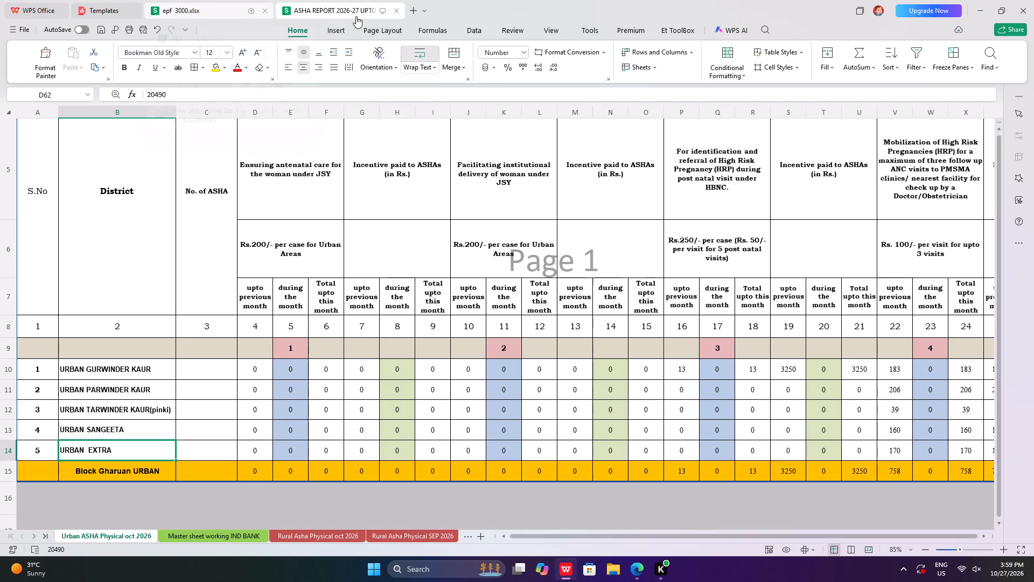
Look over the Urban ASHA Physical oct 2026 and Master sheet working IND BANK sheets of the ASHA report workbook.
scroll(119, 428, "up", 3)
left_click(167, 532)
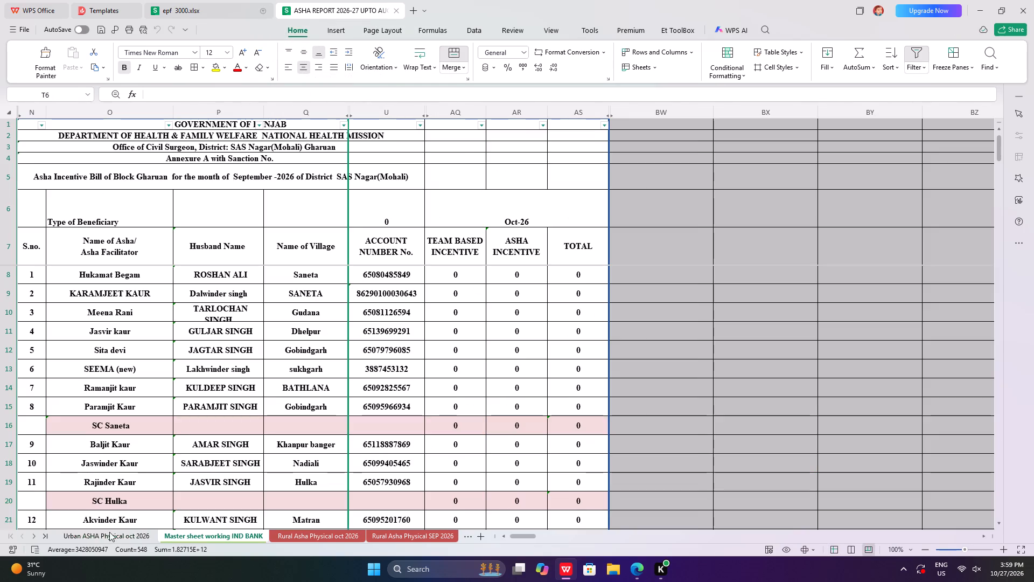
left_click(123, 531)
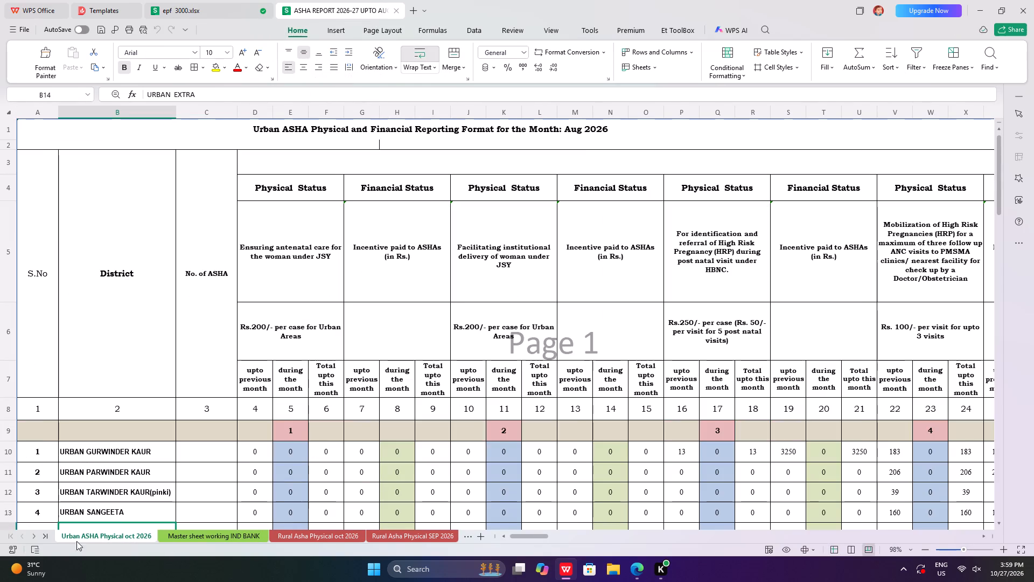
left_click(24, 536)
Examine the sub-centre rows in the Rural Asha Physical oct 2026 sheet, from SC Saneta downwards.
left_click(308, 538)
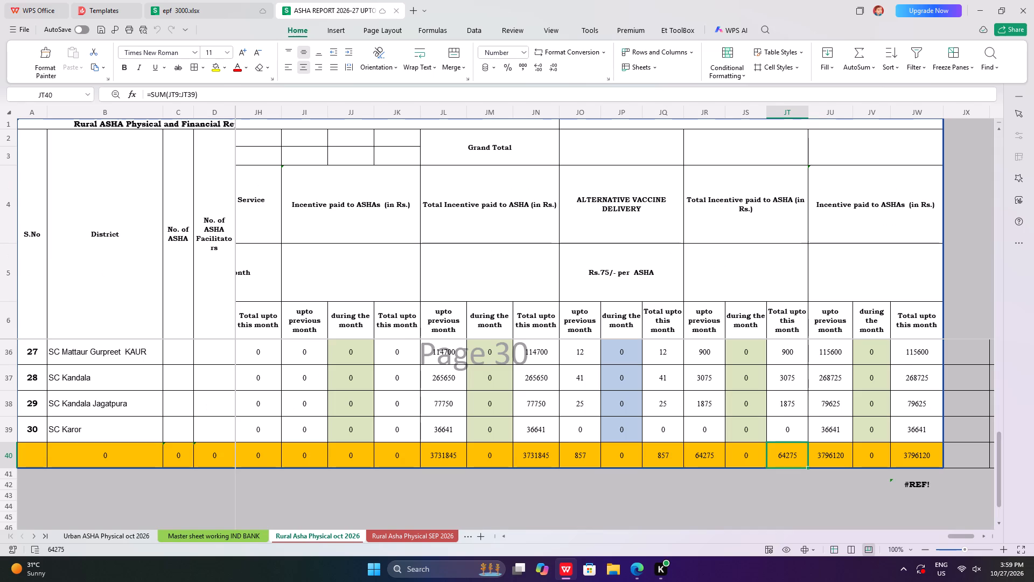
scroll(178, 436, "up", 19)
scroll(192, 426, "up", 10)
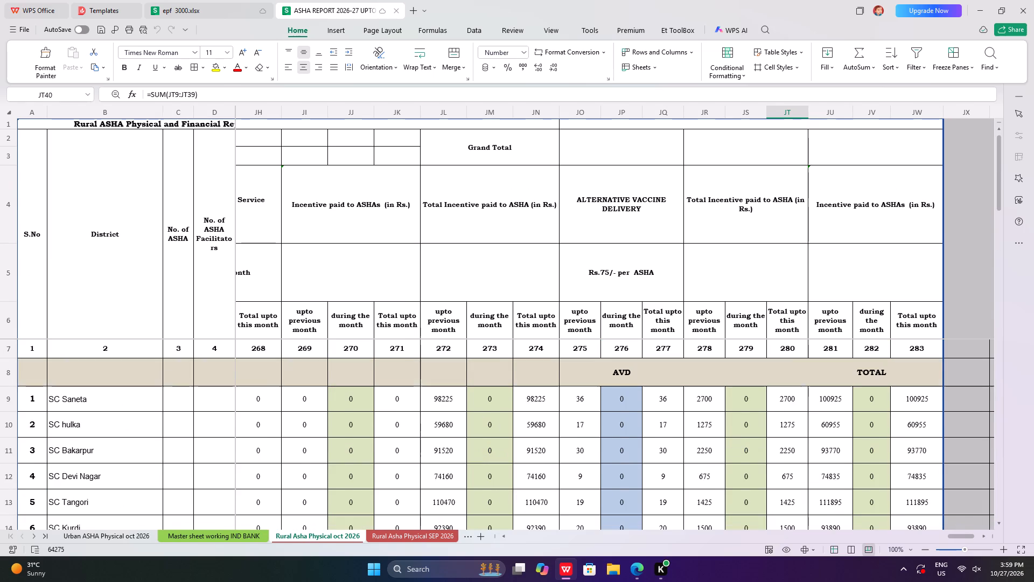
scroll(191, 421, "up", 9)
scroll(180, 421, "down", 3)
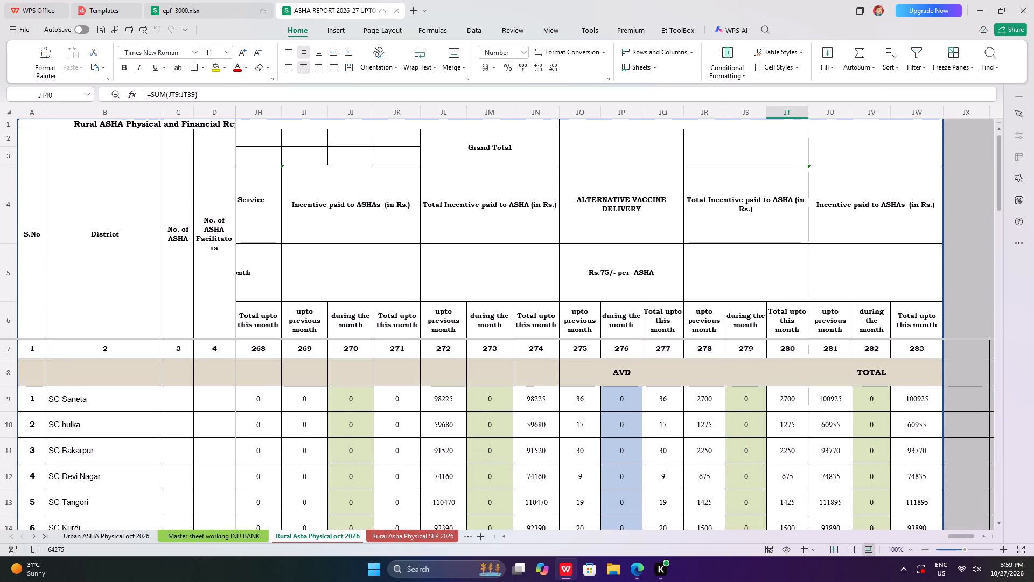
left_click(102, 393)
scroll(68, 440, "down", 1)
left_click(87, 434)
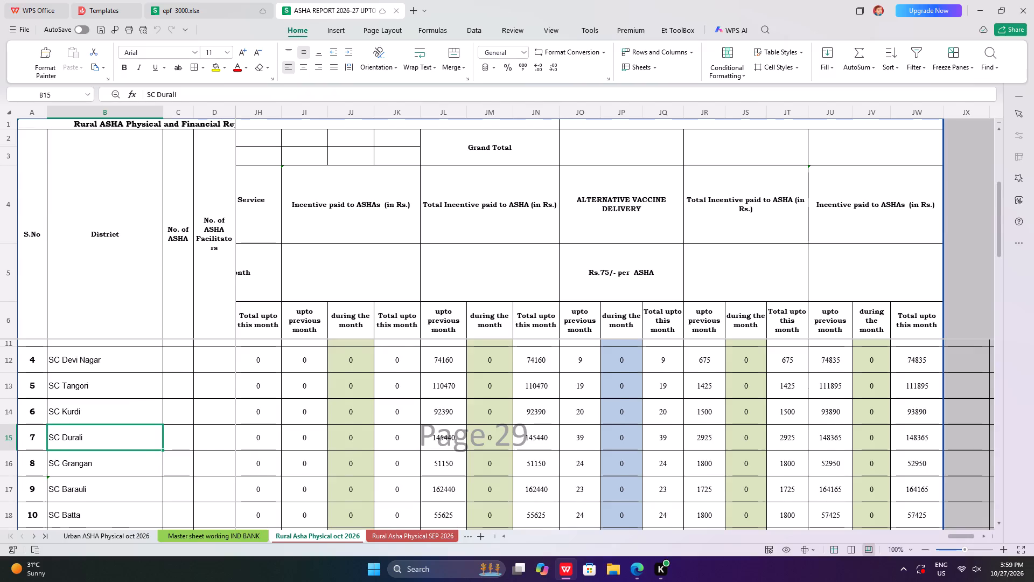
scroll(84, 453, "down", 5)
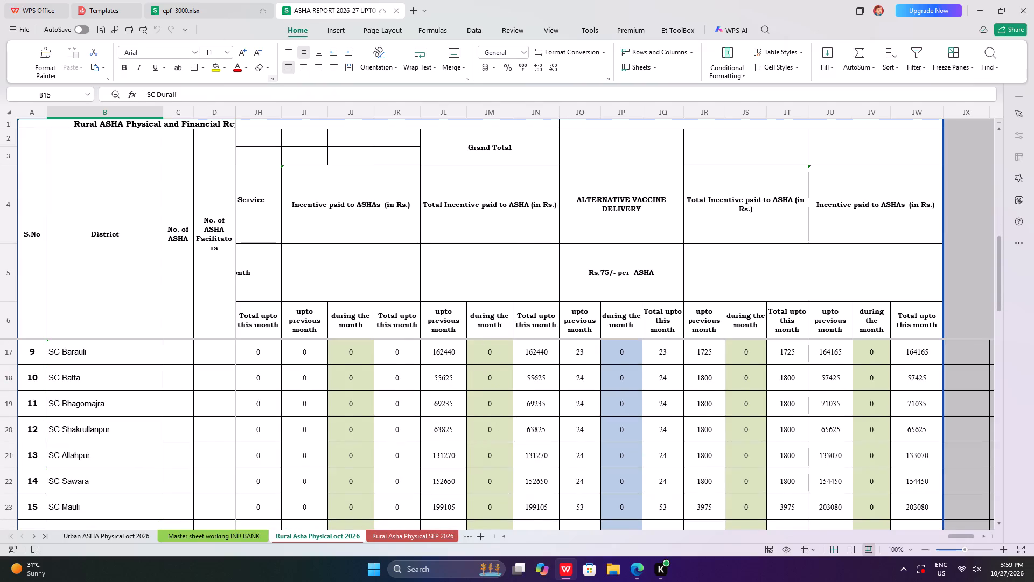
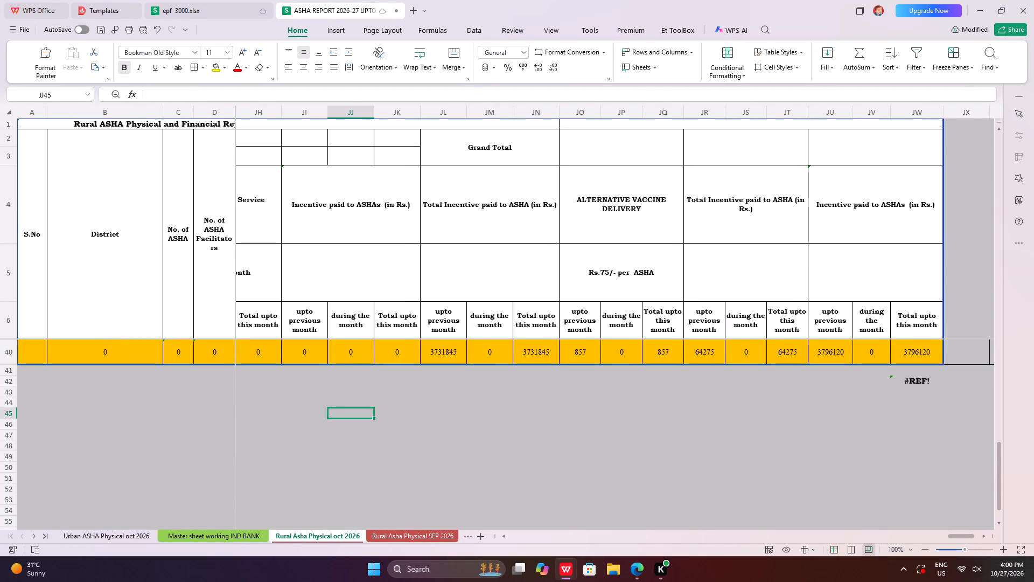
Inspect the formulas in the JL column total and in cell JH9 of the Rural Asha Physical oct 2026 sheet.
scroll(283, 434, "up", 5)
scroll(358, 449, "down", 2)
double_click(457, 423)
key("Return")
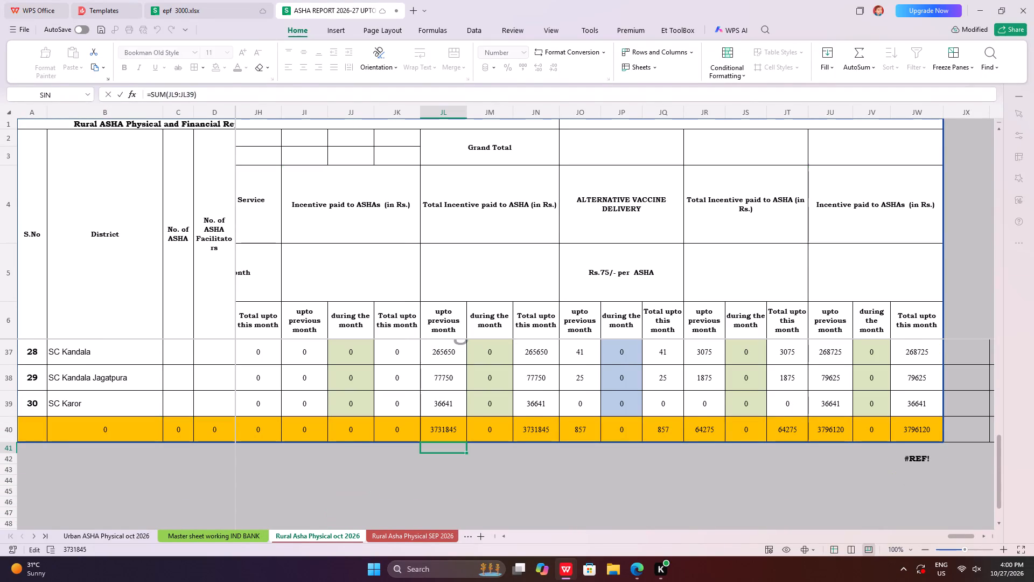
scroll(400, 394, "up", 7)
scroll(221, 385, "up", 11)
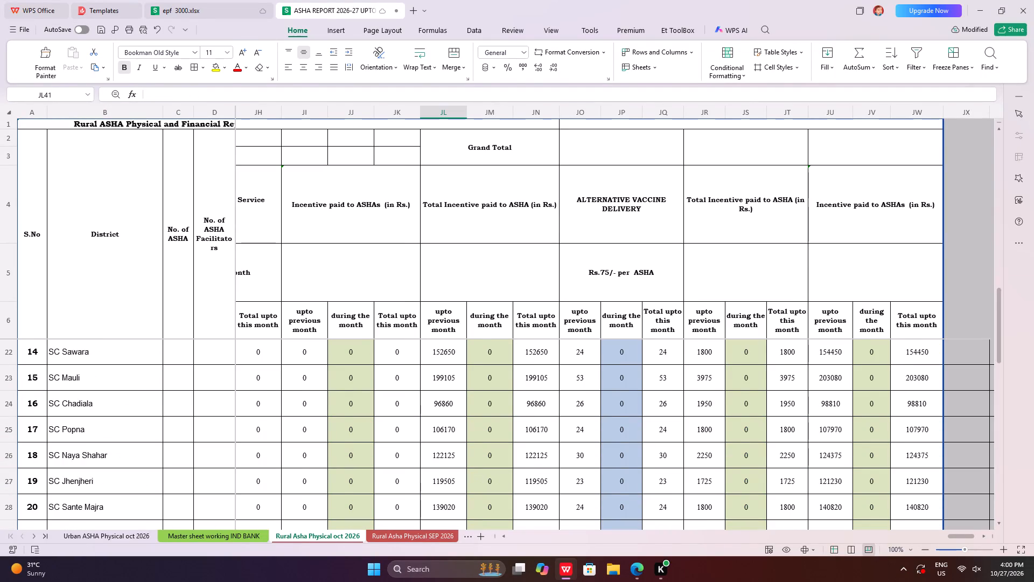
scroll(220, 384, "up", 20)
scroll(220, 384, "up", 1)
double_click(242, 401)
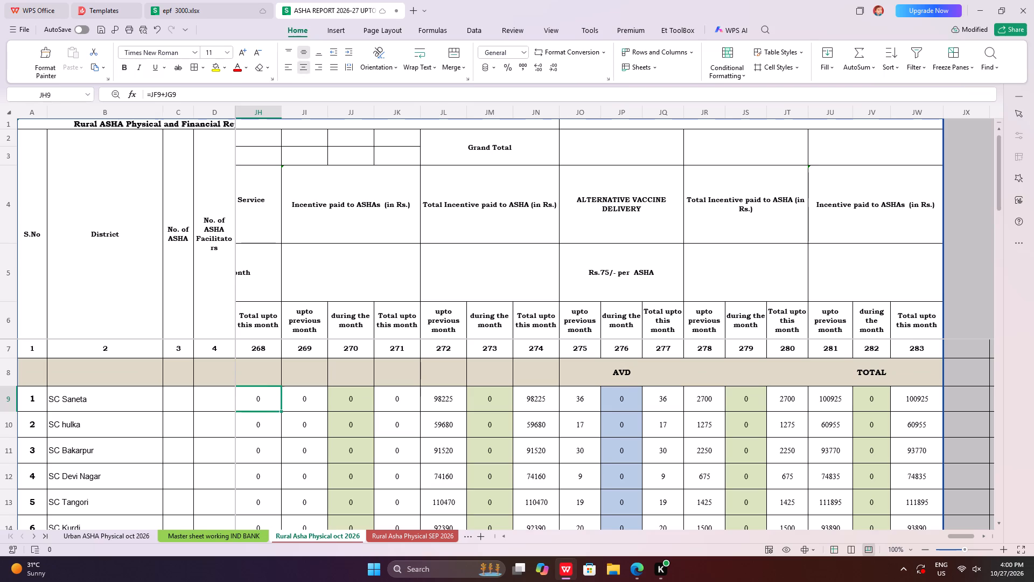
key("Return")
double_click(243, 399)
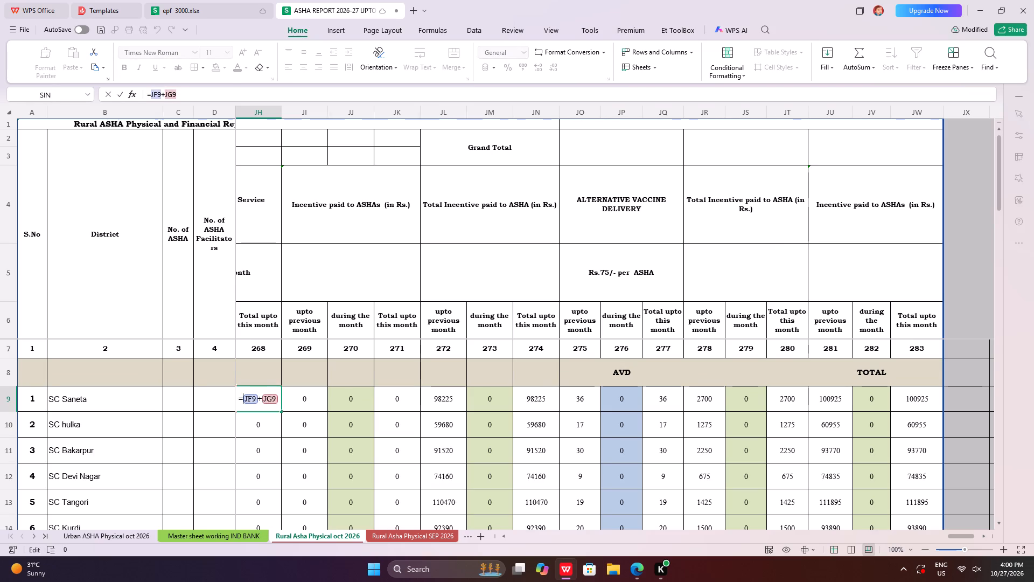
key("Return")
double_click(213, 385)
scroll(249, 452, "up", 6)
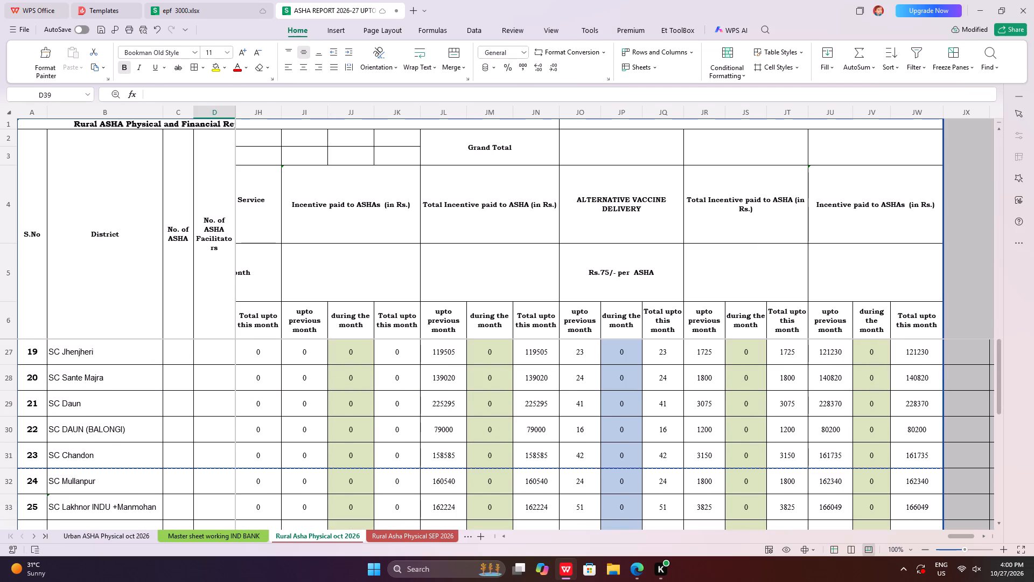
scroll(253, 448, "up", 20)
scroll(253, 448, "up", 5)
double_click(270, 397)
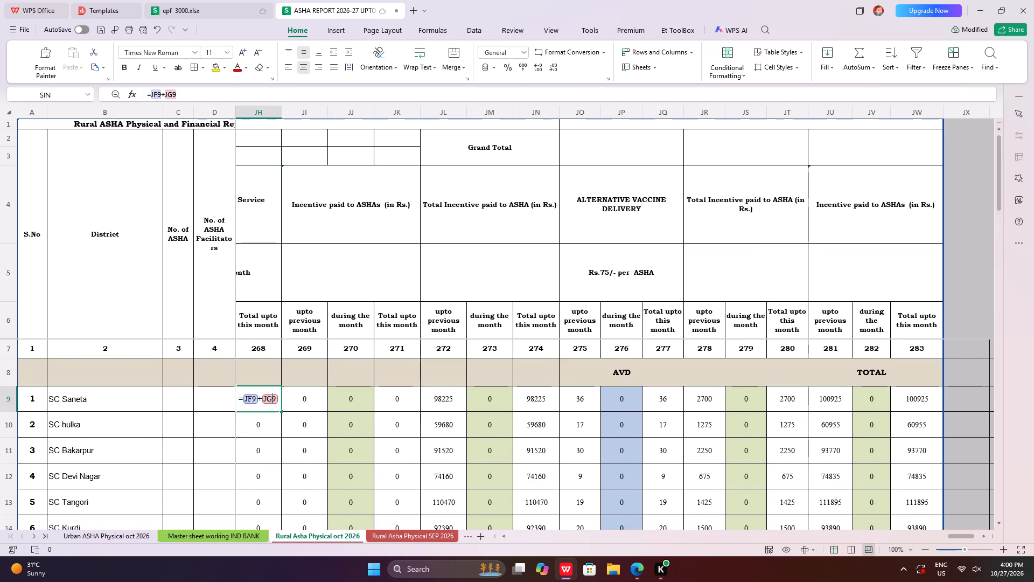
key("Return")
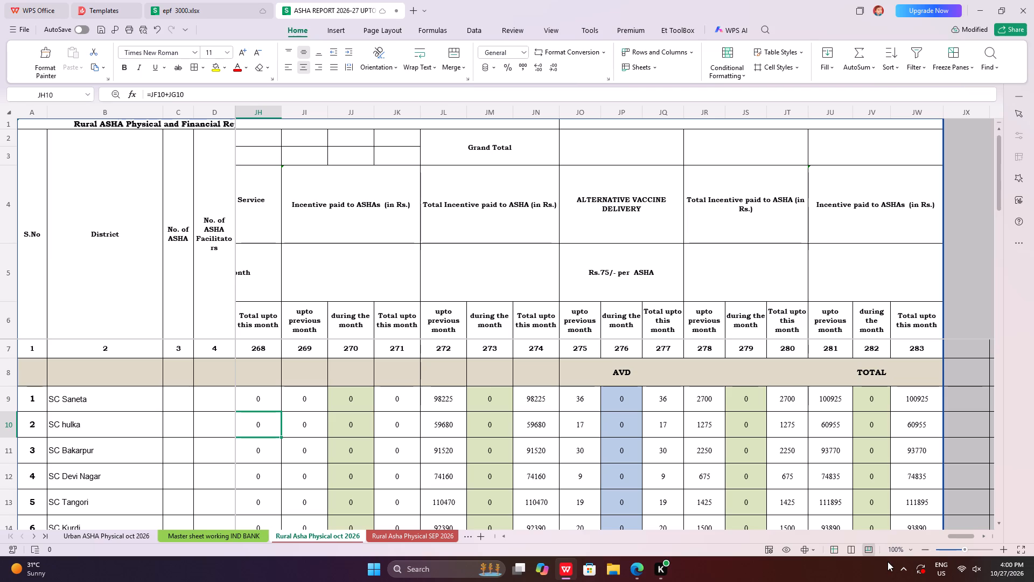
Inspect the antenatal care entries and formulas for SC Saneta, SC hulka and SC Bakarpur in columns E to H.
left_click_drag(960, 535, 350, 494)
double_click(243, 392)
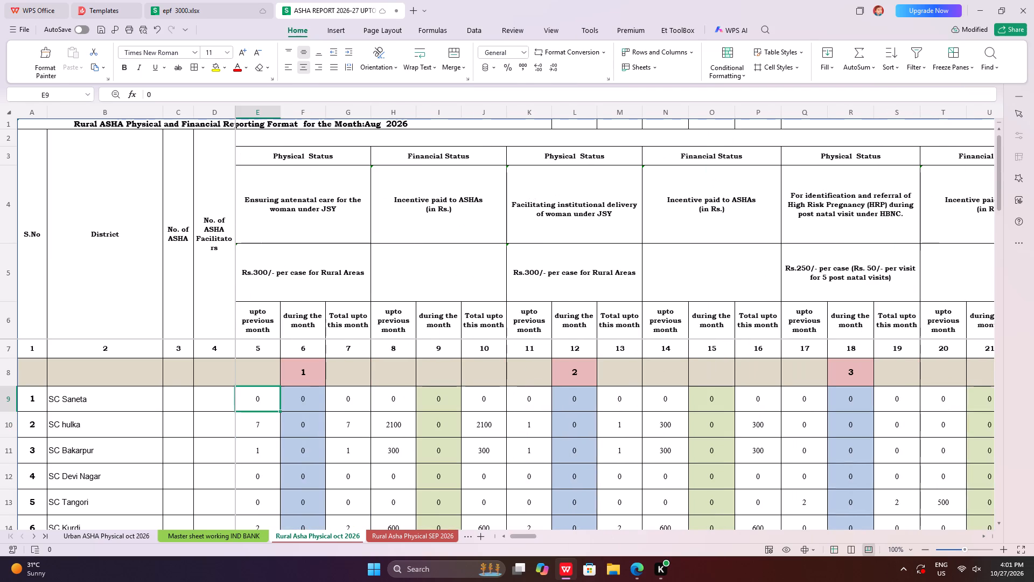
double_click(307, 396)
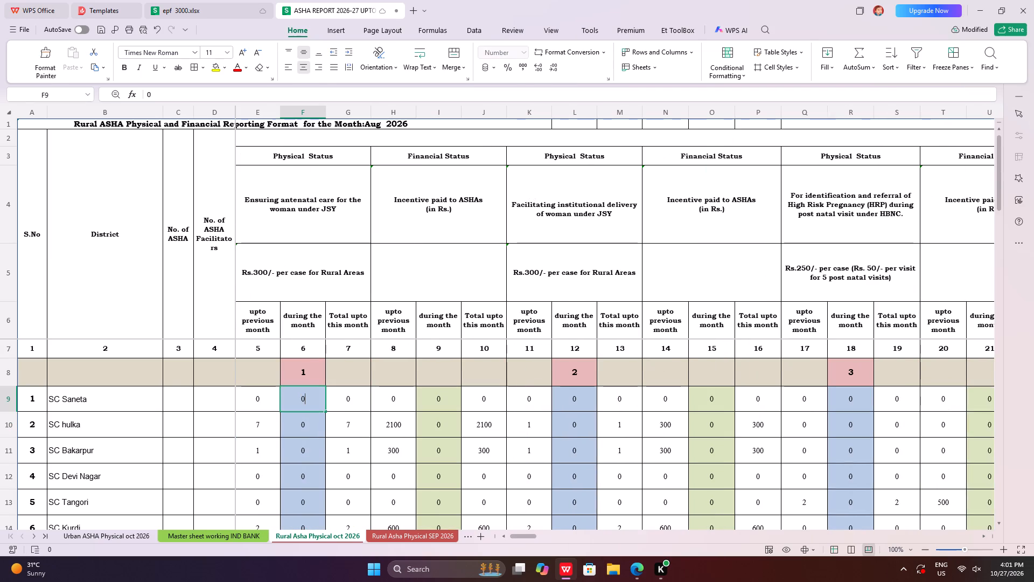
double_click(353, 398)
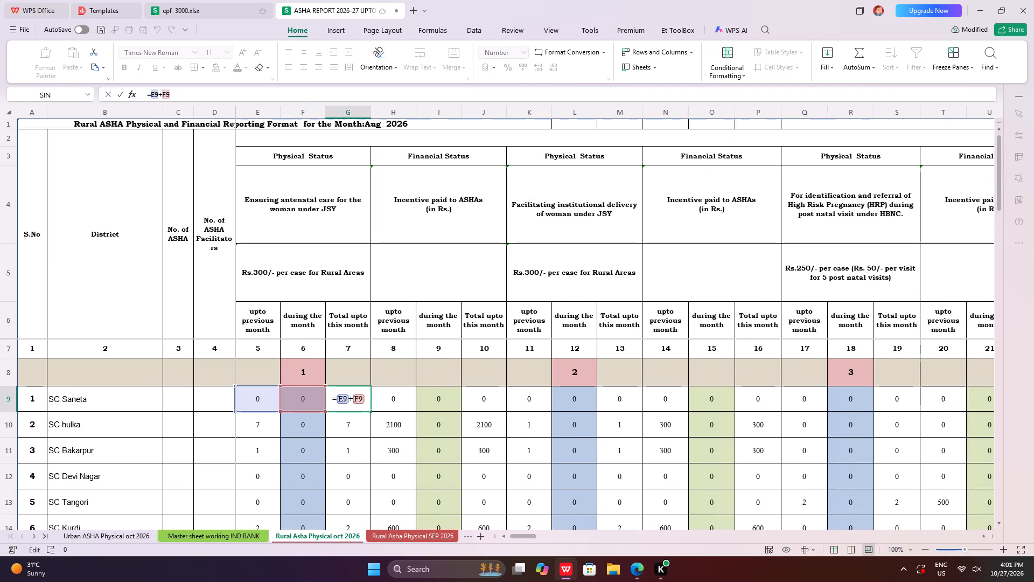
key("Return")
left_click(406, 424)
left_click(406, 424)
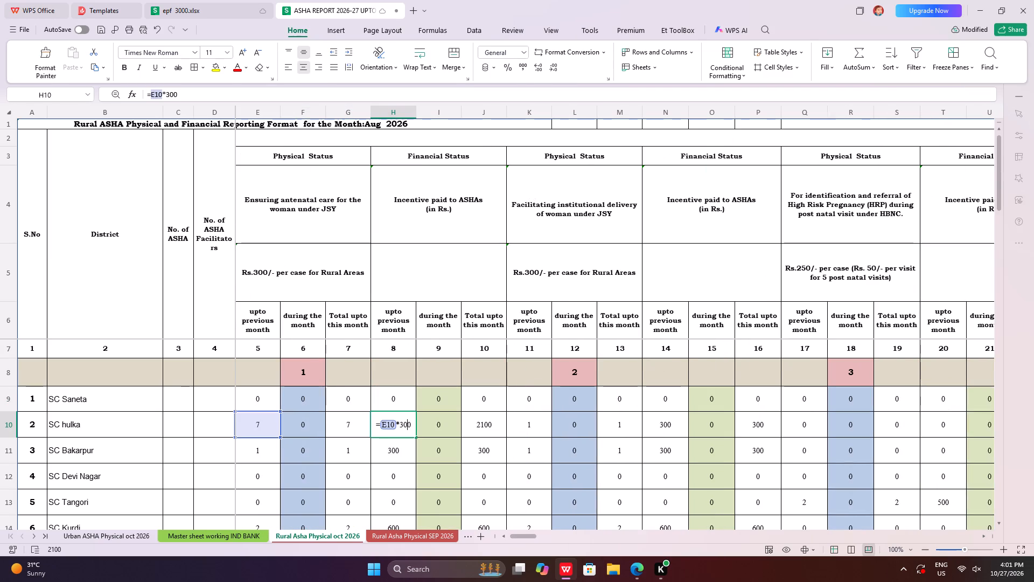
key("Return")
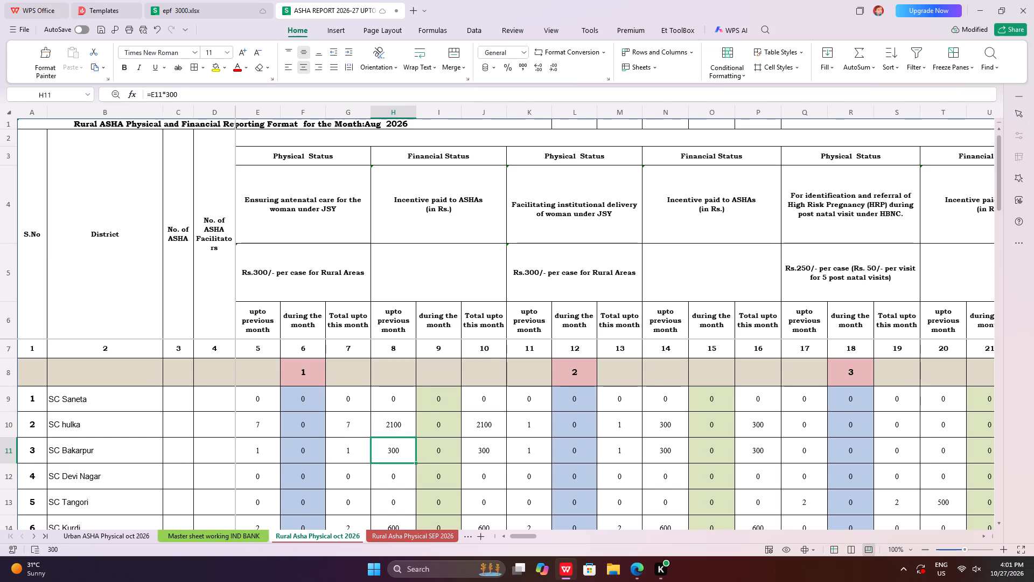
left_click(391, 445)
left_click(391, 445)
scroll(357, 468, "down", 3)
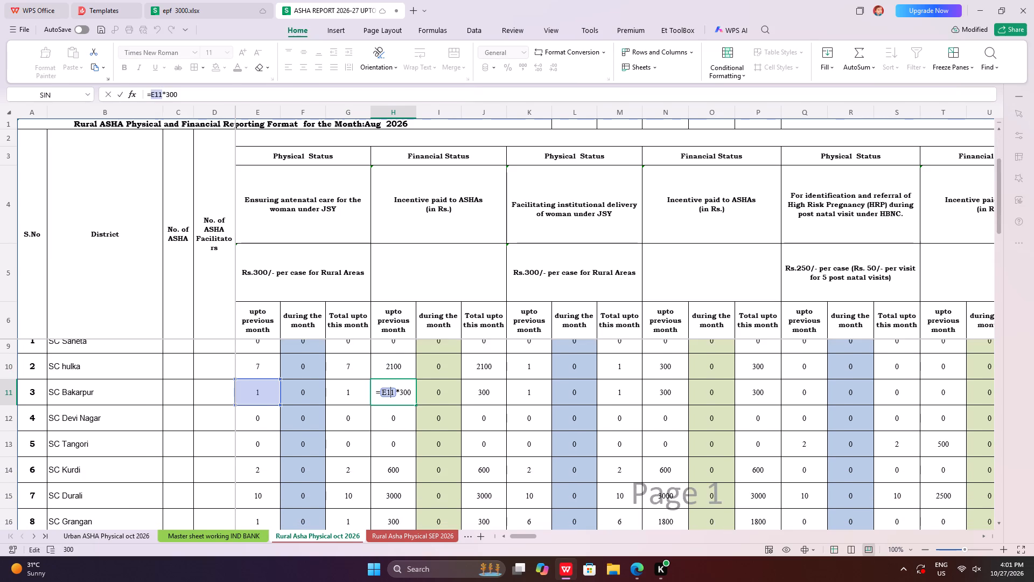
key("Return")
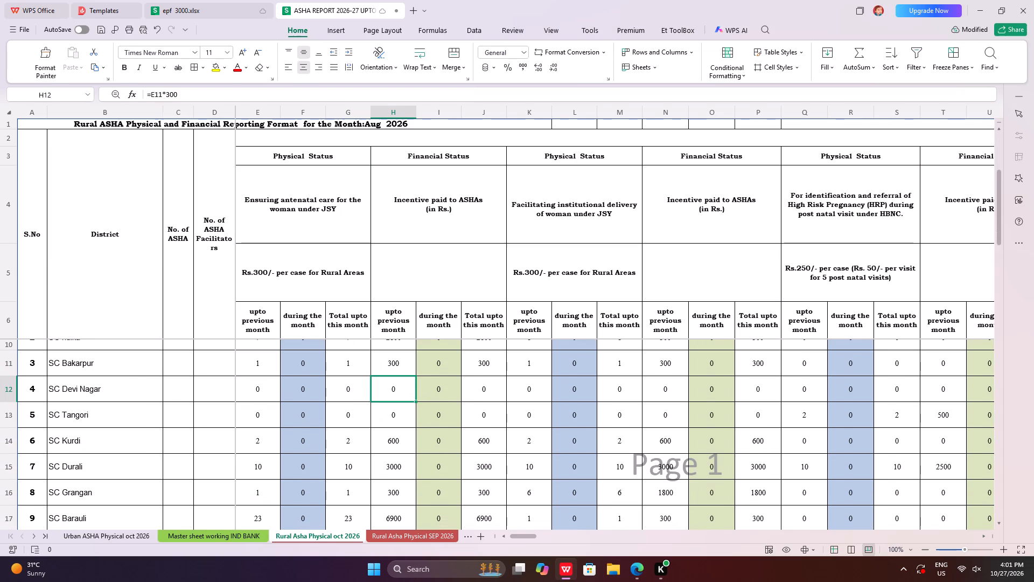
Close the ASHA REPORT 2026-27 workbook without saving its changes.
left_click(195, 4)
left_click(352, 5)
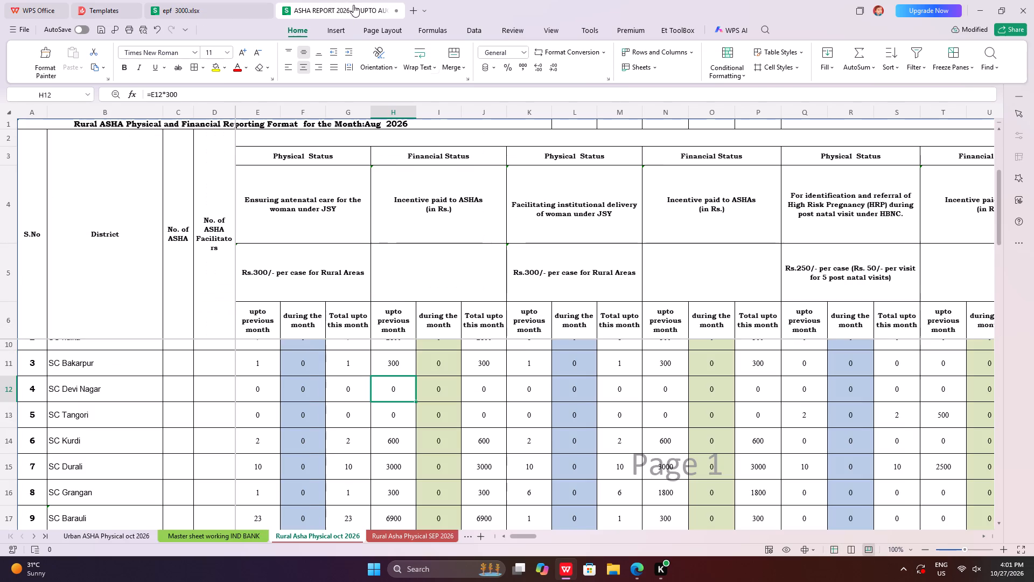
left_click(391, 13)
left_click(396, 11)
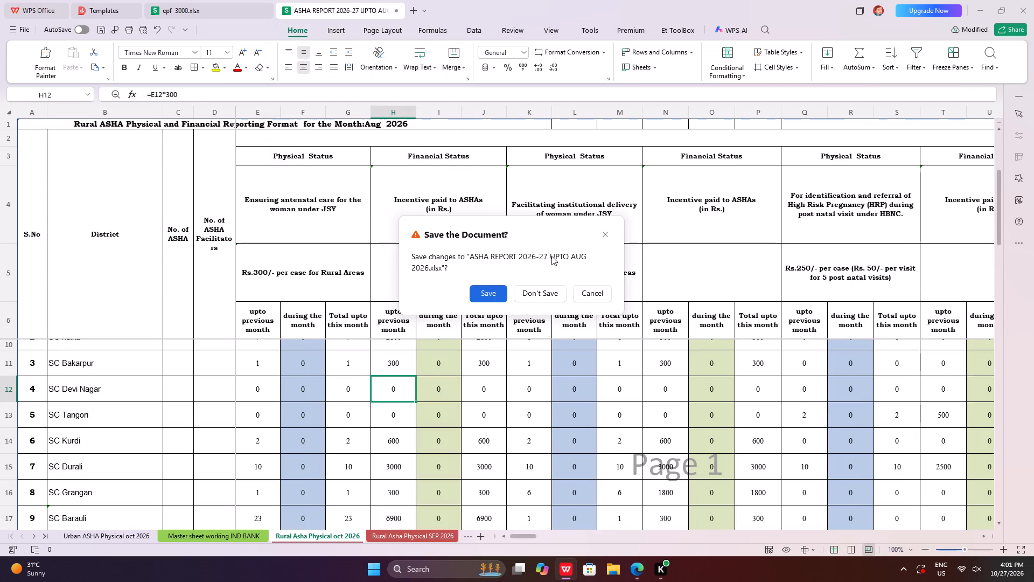
left_click(541, 293)
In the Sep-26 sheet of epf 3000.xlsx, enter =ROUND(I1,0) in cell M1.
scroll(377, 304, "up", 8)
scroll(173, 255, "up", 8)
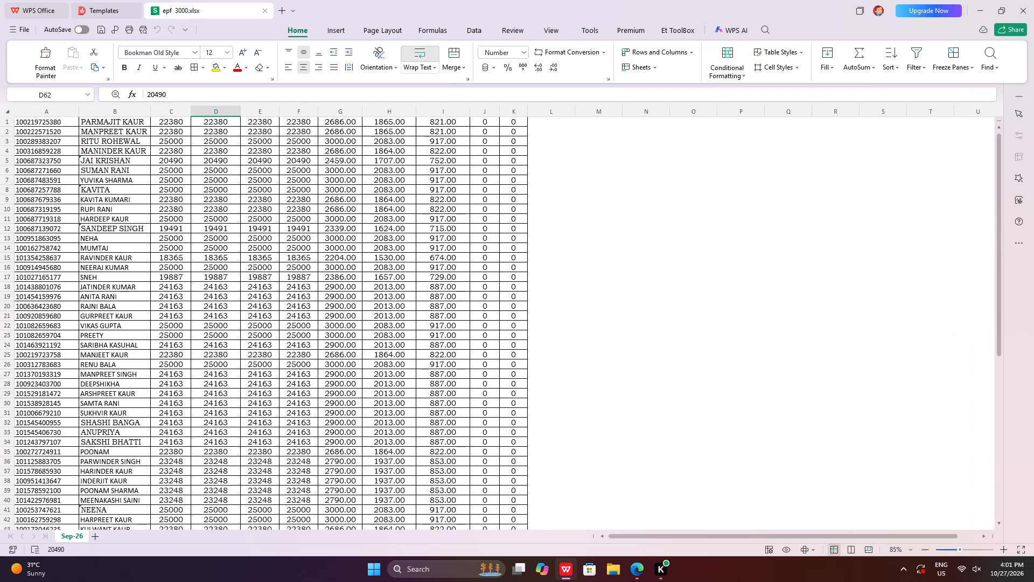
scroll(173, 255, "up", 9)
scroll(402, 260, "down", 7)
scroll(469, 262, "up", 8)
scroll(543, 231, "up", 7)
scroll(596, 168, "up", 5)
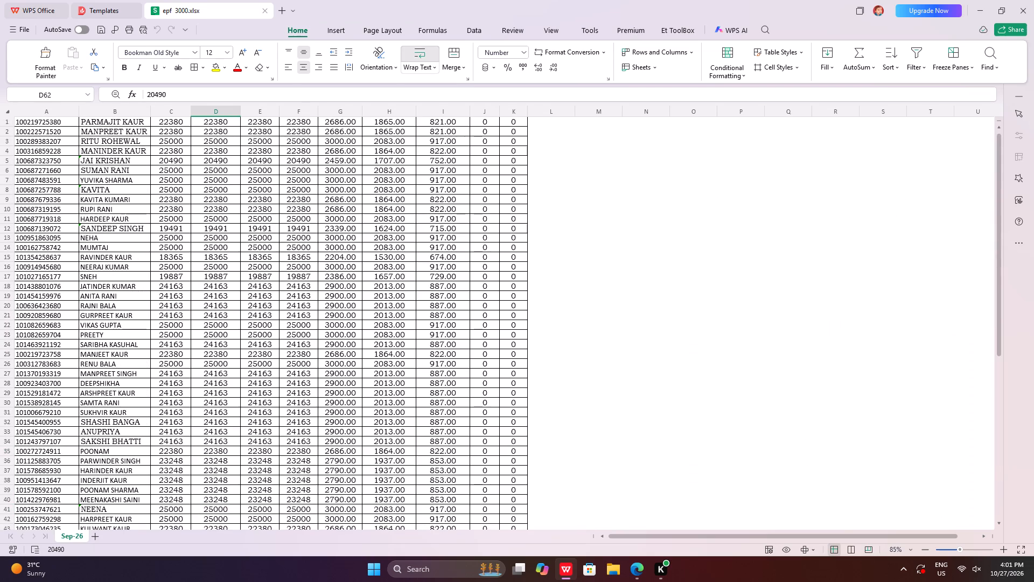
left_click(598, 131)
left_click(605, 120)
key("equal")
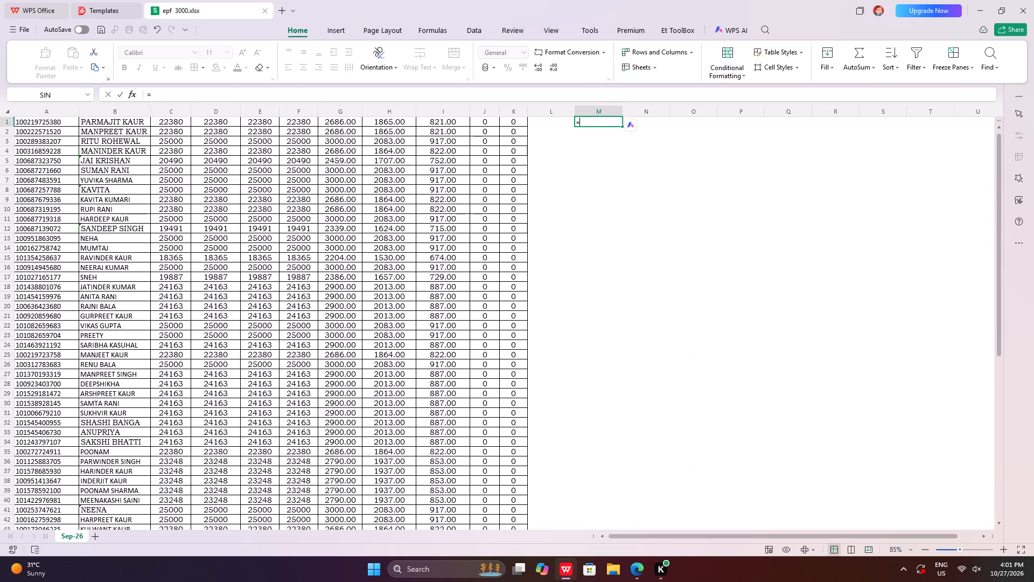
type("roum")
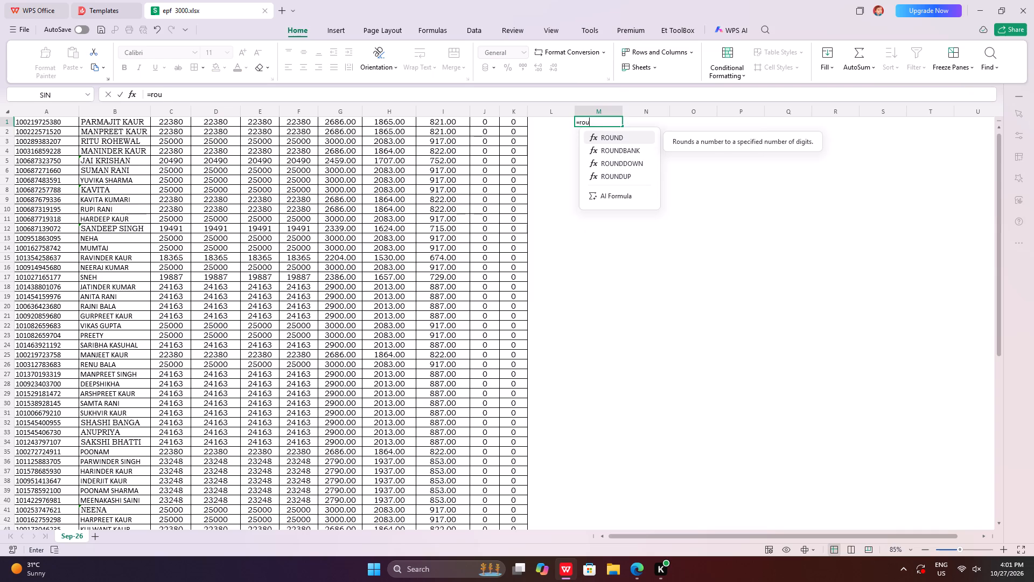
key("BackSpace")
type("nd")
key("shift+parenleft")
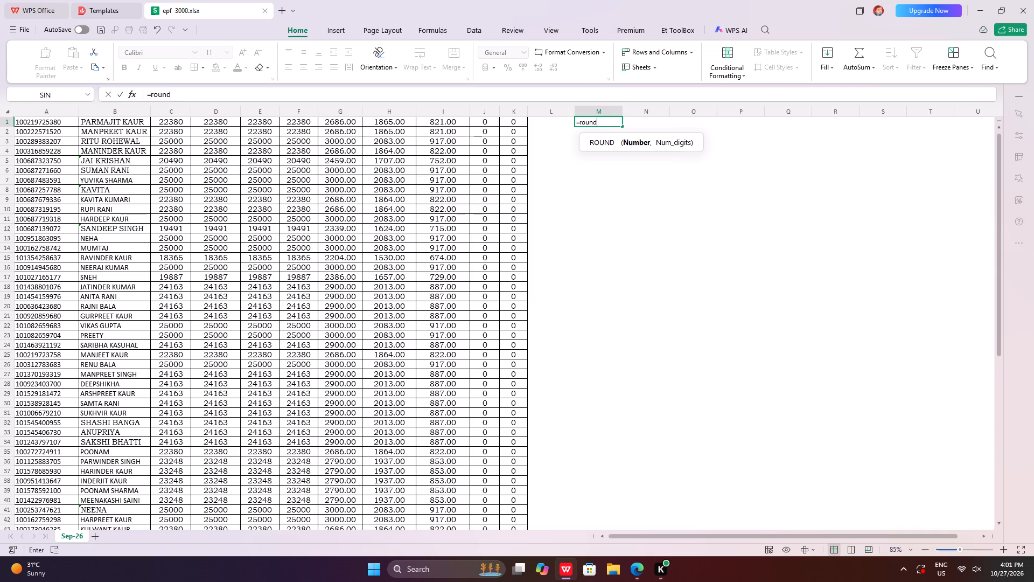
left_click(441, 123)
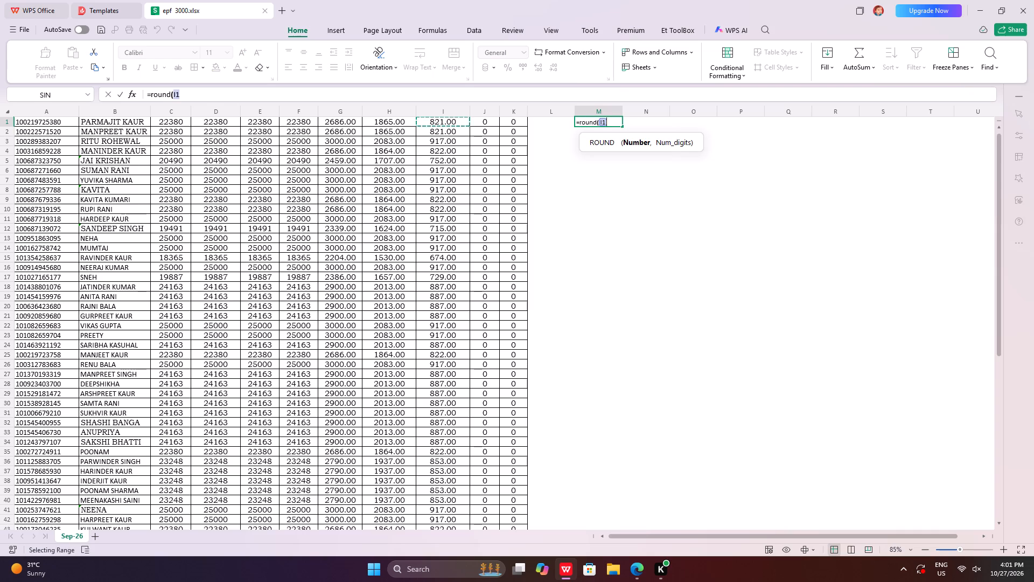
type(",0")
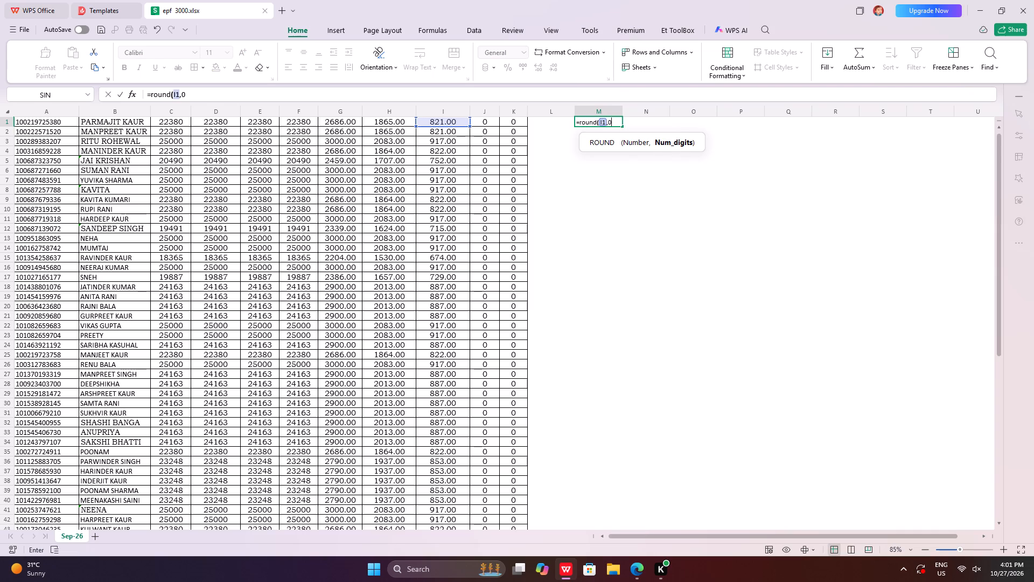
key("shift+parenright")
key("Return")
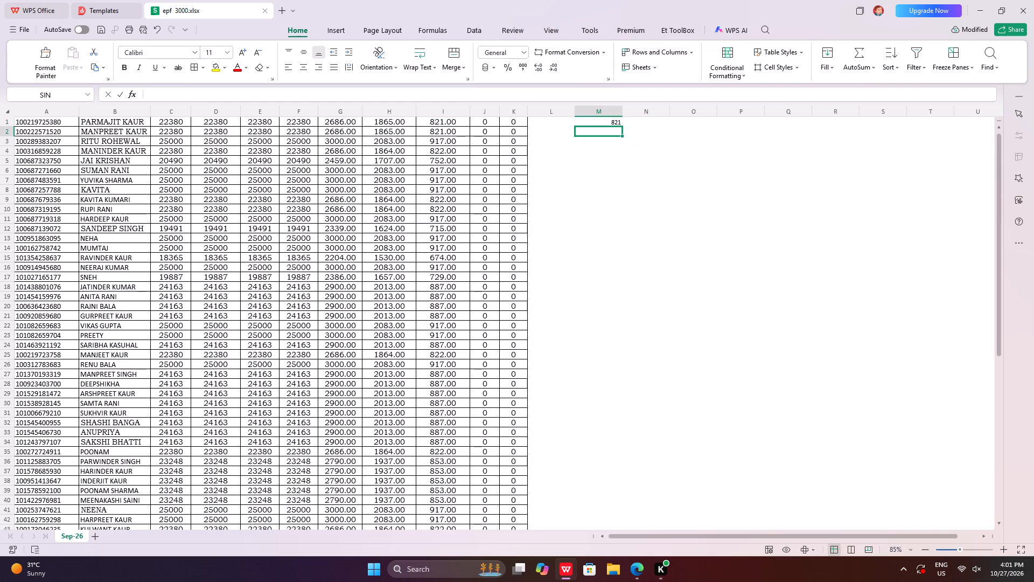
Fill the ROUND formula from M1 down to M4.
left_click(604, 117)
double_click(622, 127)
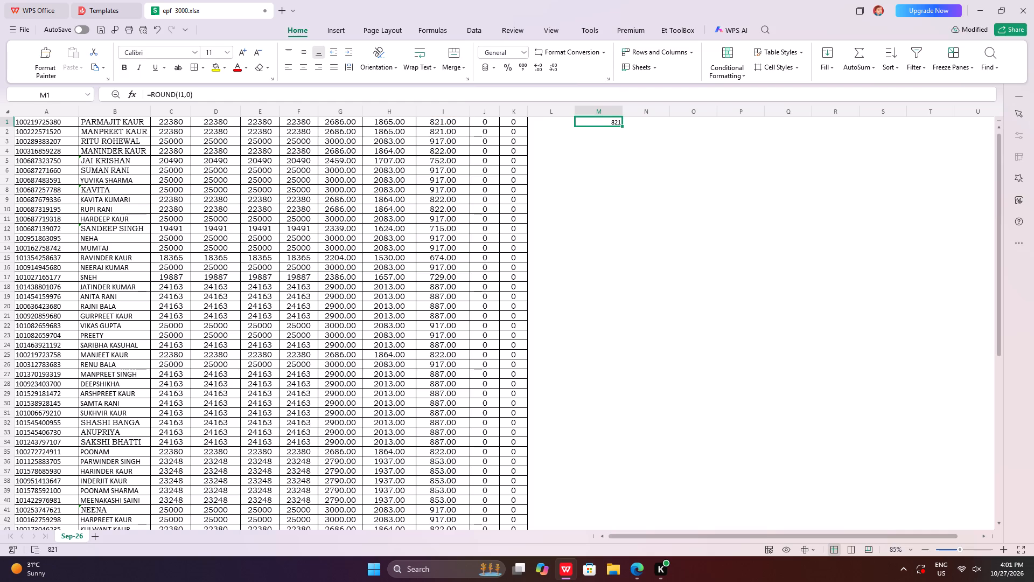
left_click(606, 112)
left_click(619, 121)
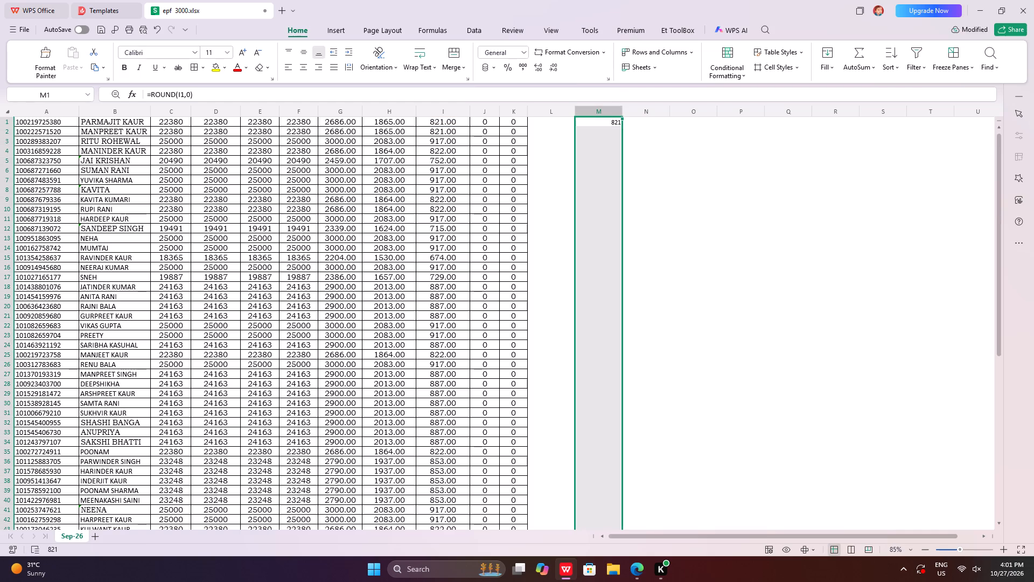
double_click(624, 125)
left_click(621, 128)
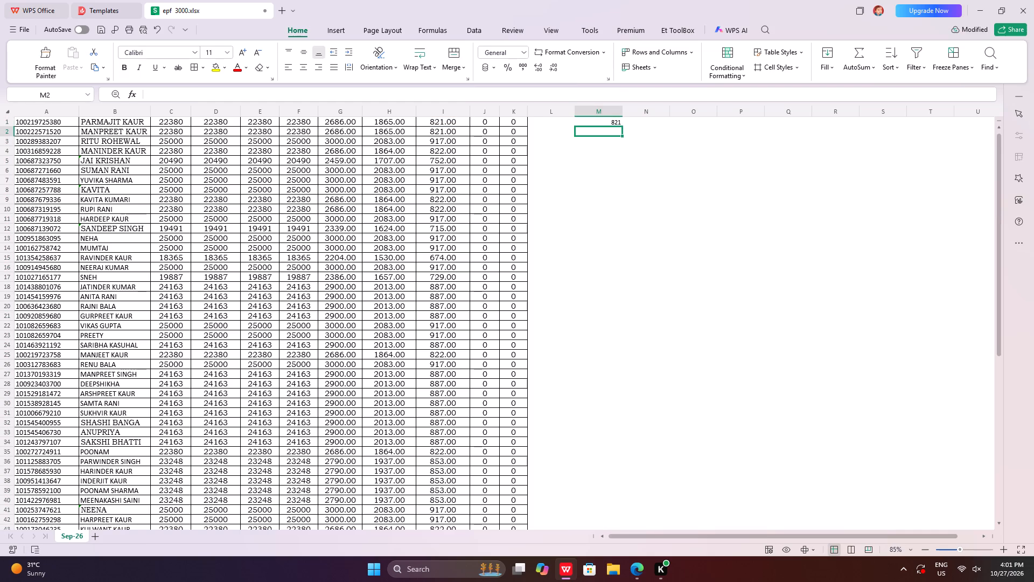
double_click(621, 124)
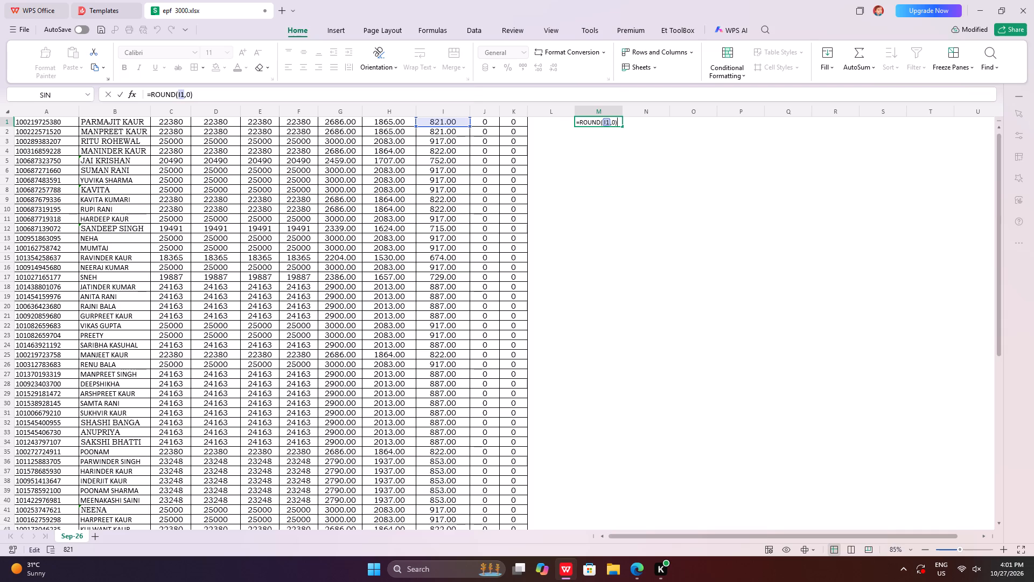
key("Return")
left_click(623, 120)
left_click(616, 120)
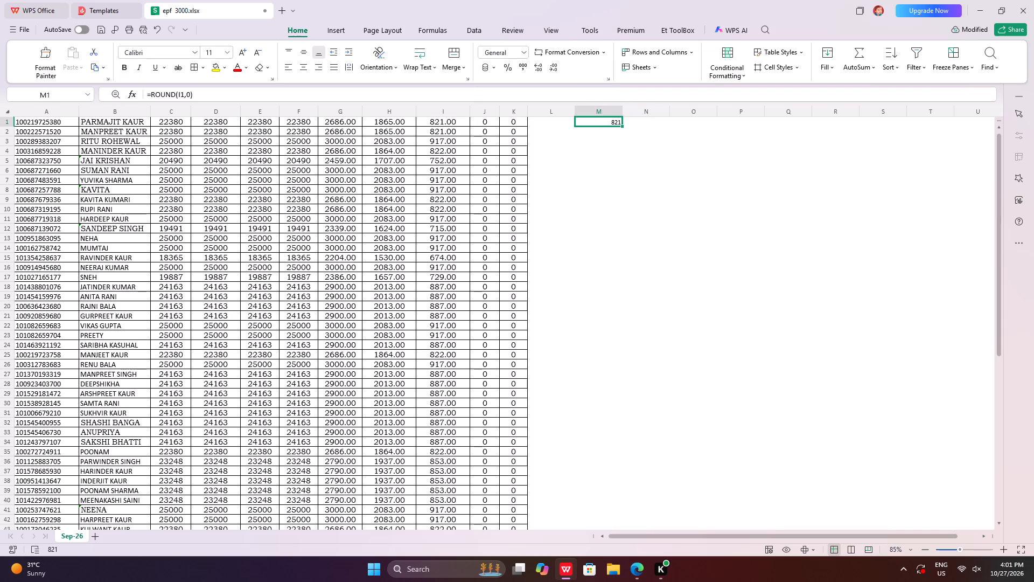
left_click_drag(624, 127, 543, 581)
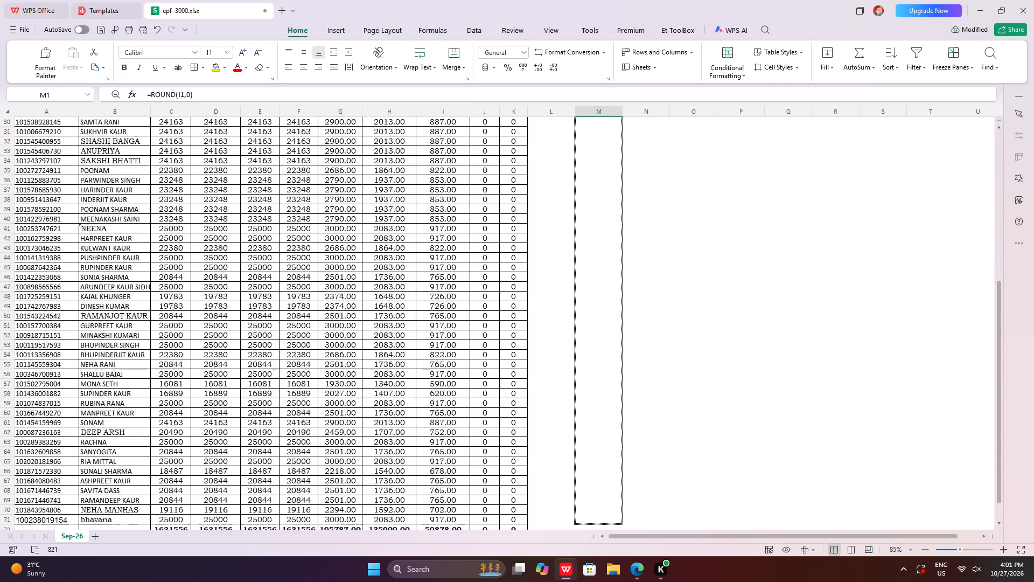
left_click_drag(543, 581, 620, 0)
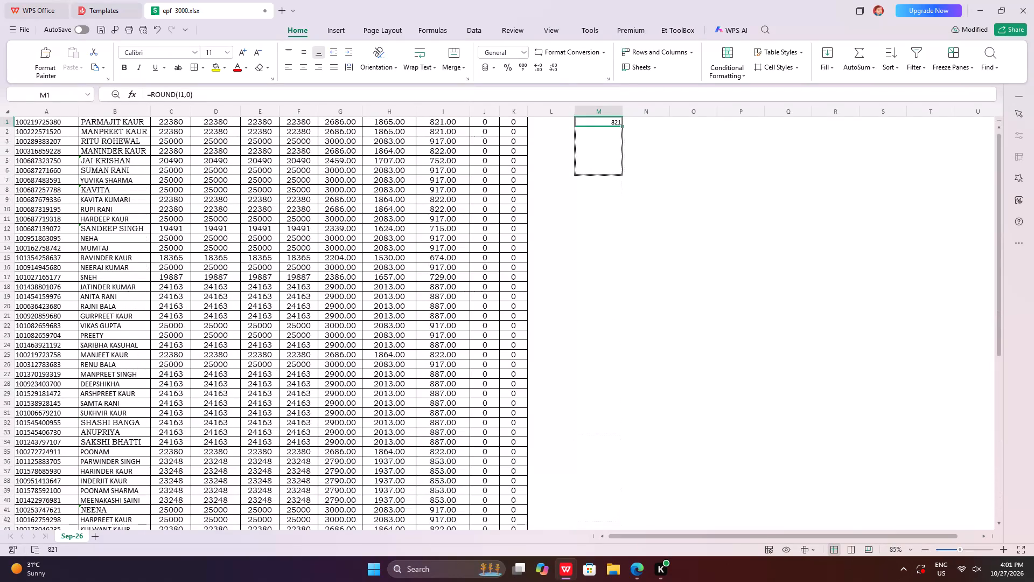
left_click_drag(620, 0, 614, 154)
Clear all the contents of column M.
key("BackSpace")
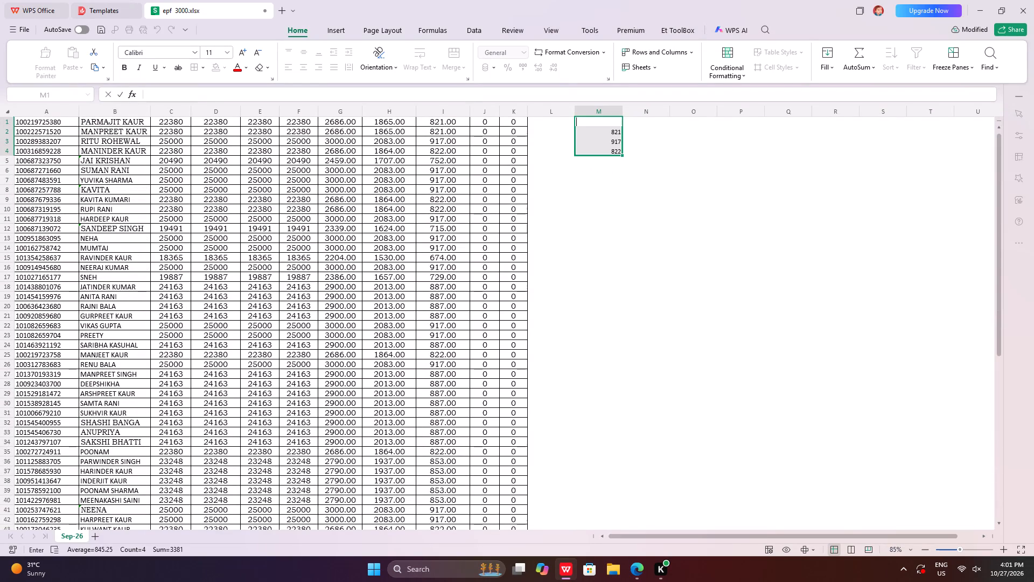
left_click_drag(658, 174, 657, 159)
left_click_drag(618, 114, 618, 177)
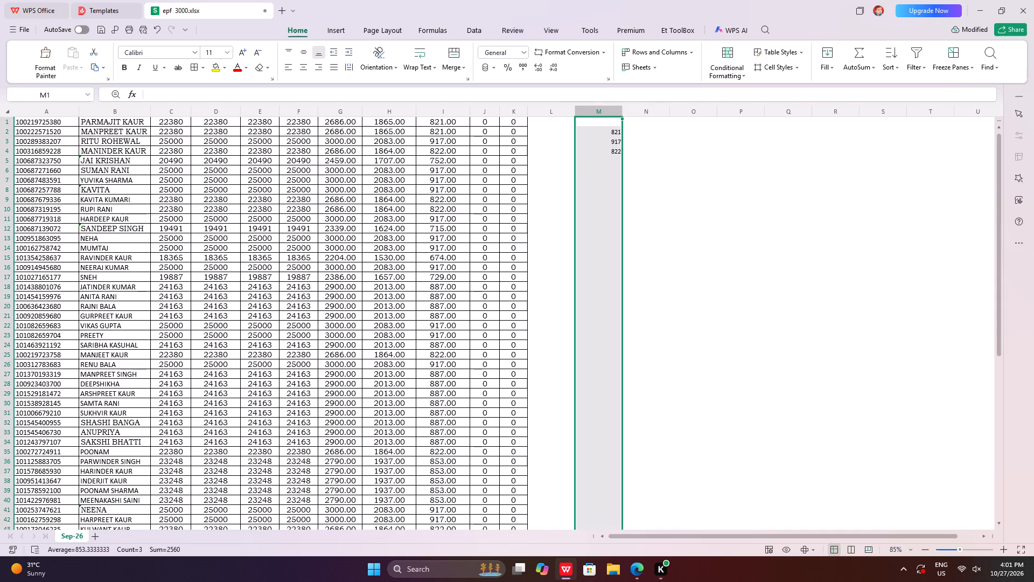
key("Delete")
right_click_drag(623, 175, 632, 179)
Start a VLOOKUP formula in cell M1 with A1 as the lookup value.
left_click(607, 125)
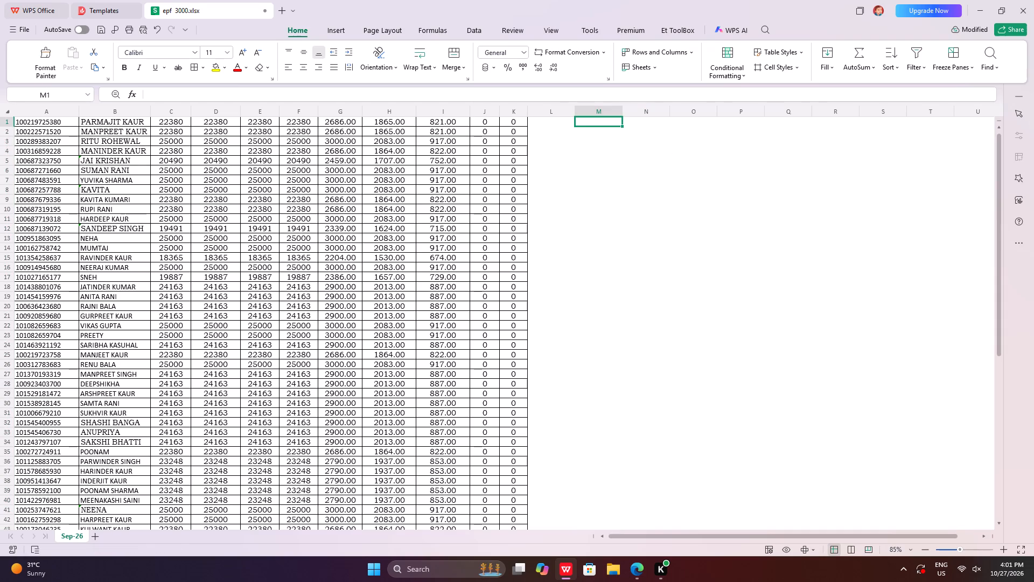
type("=s")
key("BackSpace")
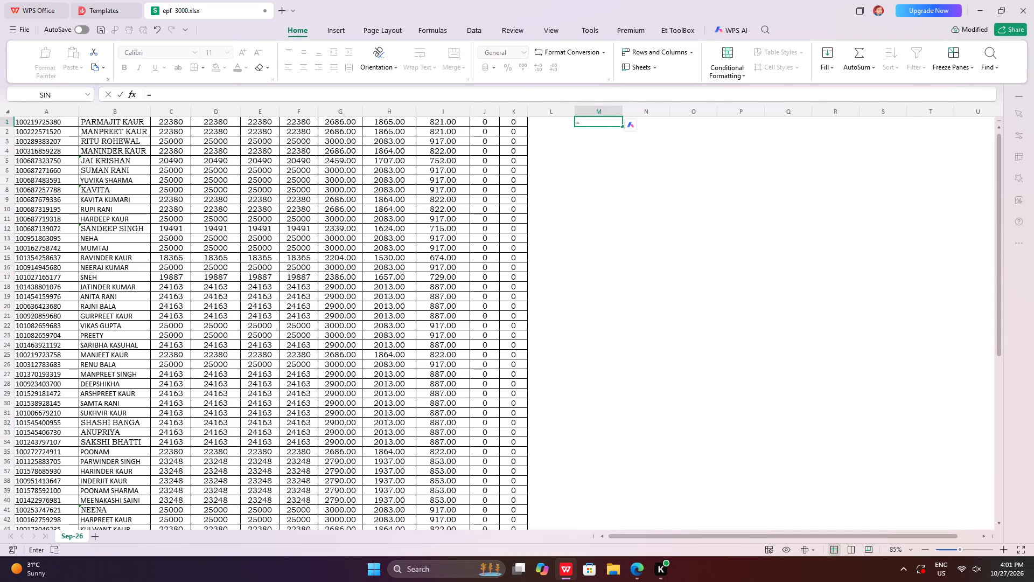
type("vloock")
key("BackSpace")
key("BackSpace")
type("kup")
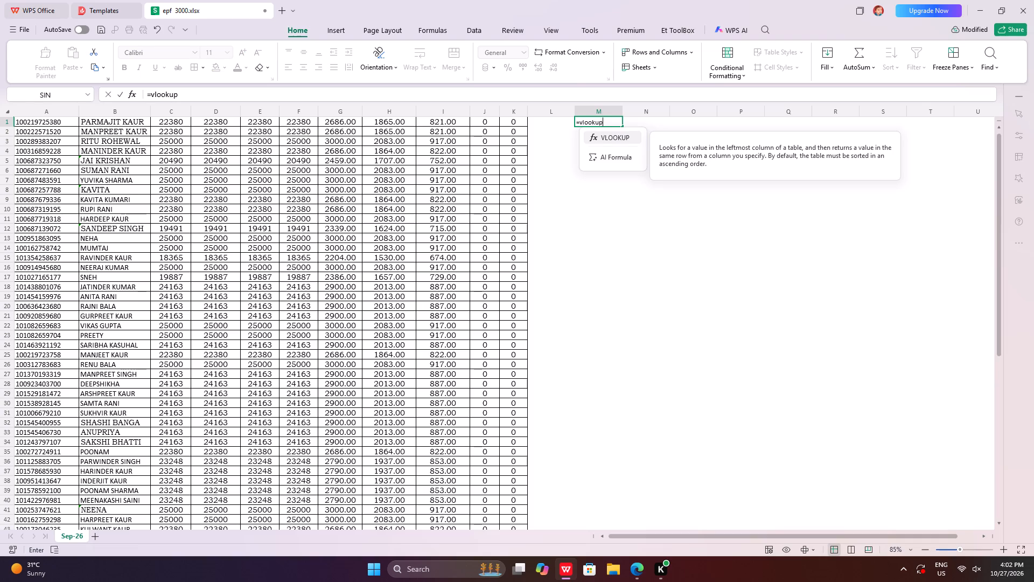
key("shift+parenleft")
scroll(46, 163, "up", 5)
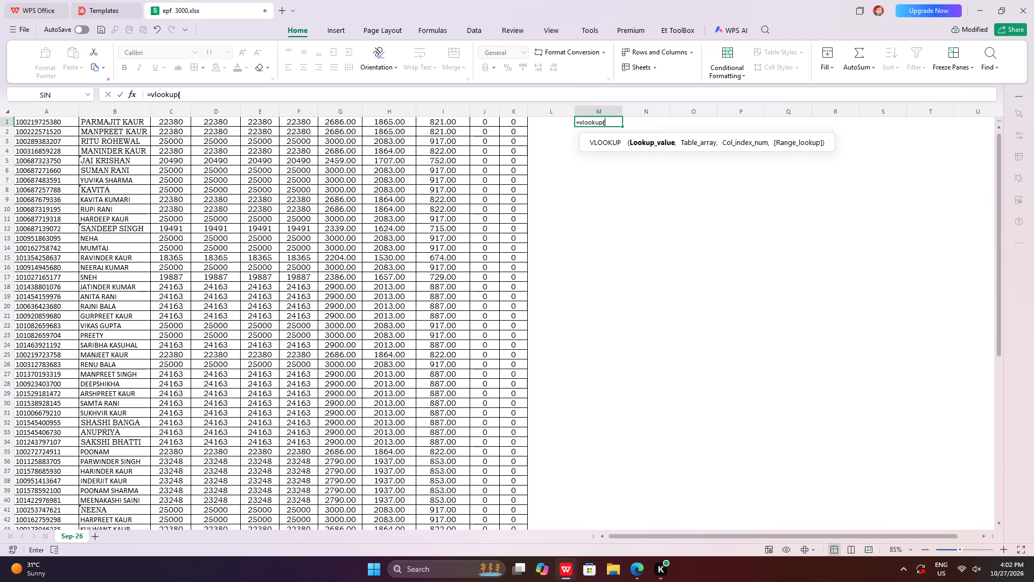
left_click(49, 124)
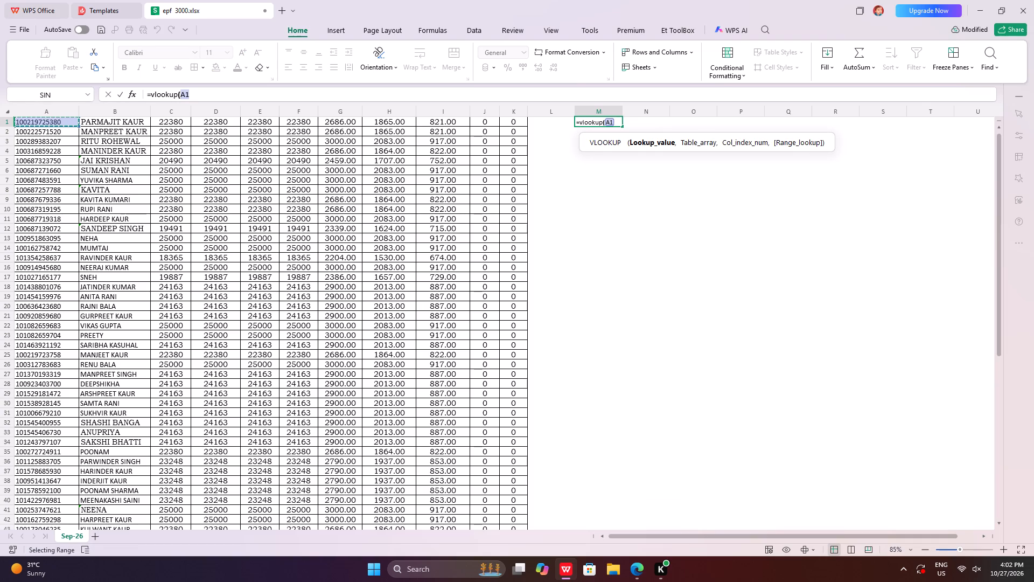
key("comma")
Complete the M1 formula as =VLOOKUP(A1,A1:K71,0), taking A1:K71 as the table range and 0 as the final argument.
left_click(58, 119)
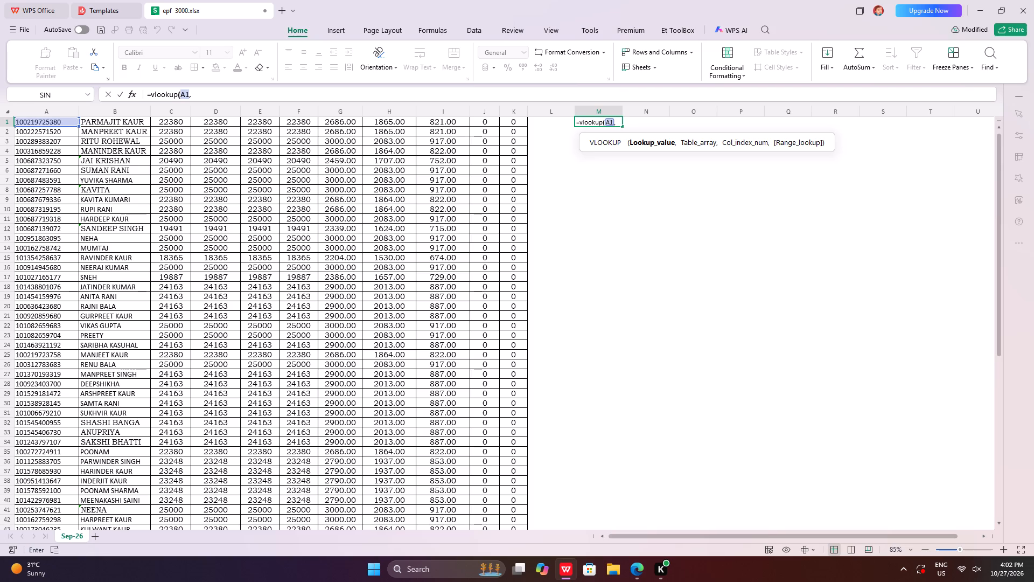
left_click_drag(40, 123, 247, 162)
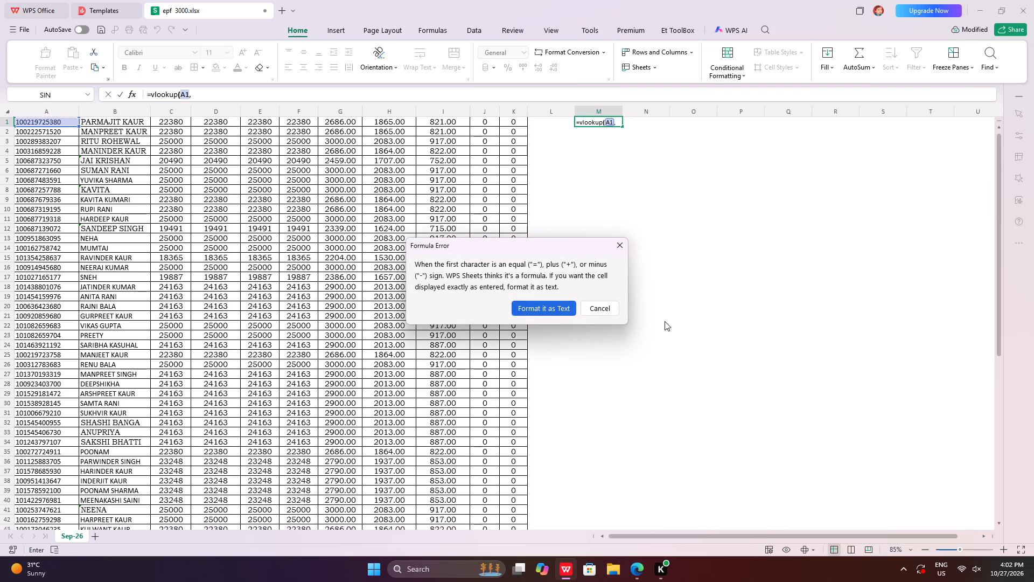
left_click(597, 308)
left_click_drag(56, 120, 189, 125)
left_click(600, 317)
left_click(600, 314)
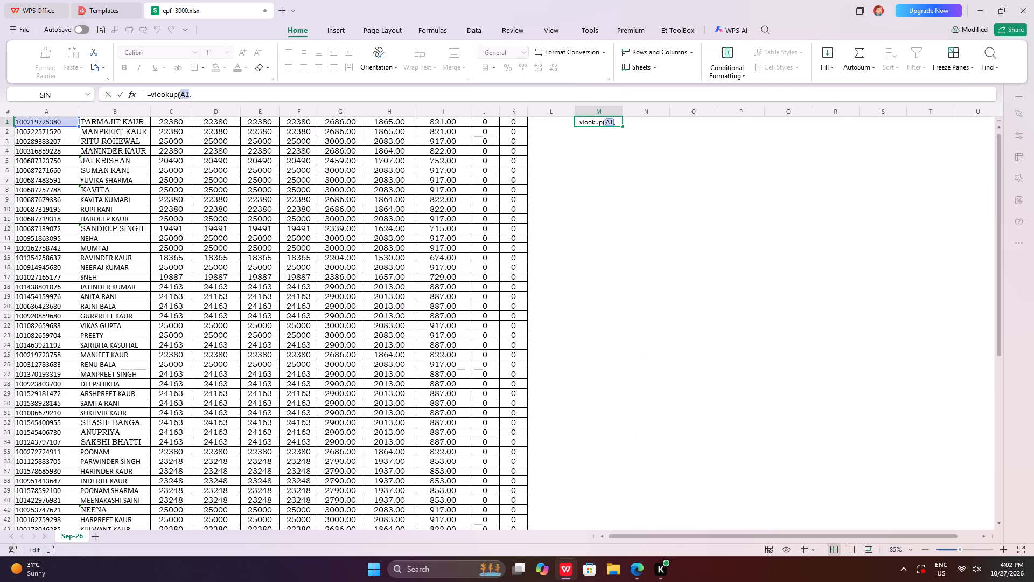
left_click(617, 125)
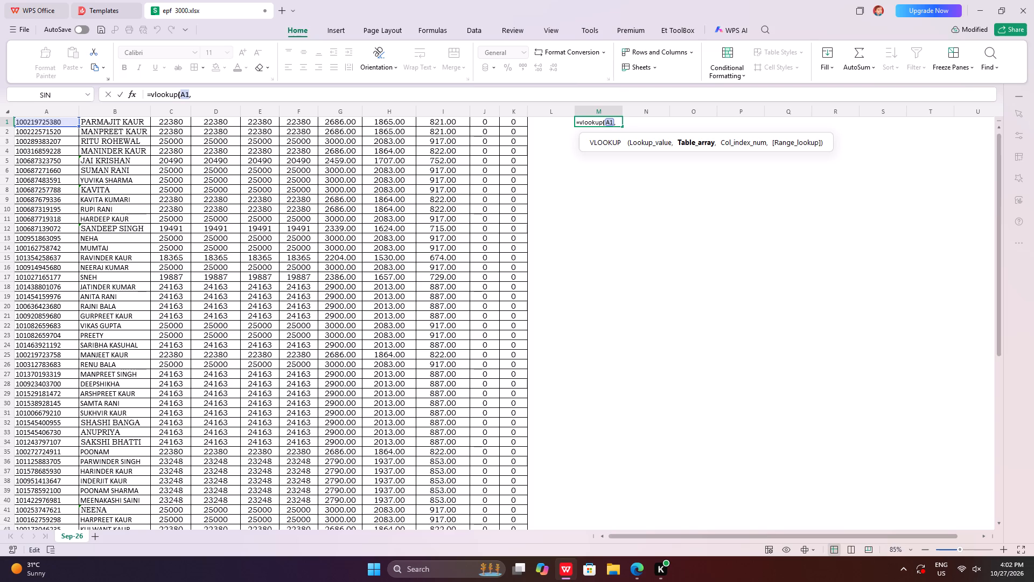
left_click_drag(55, 122, 505, 166)
key("ctrl+shift+Down")
scroll(465, 206, "down", 3)
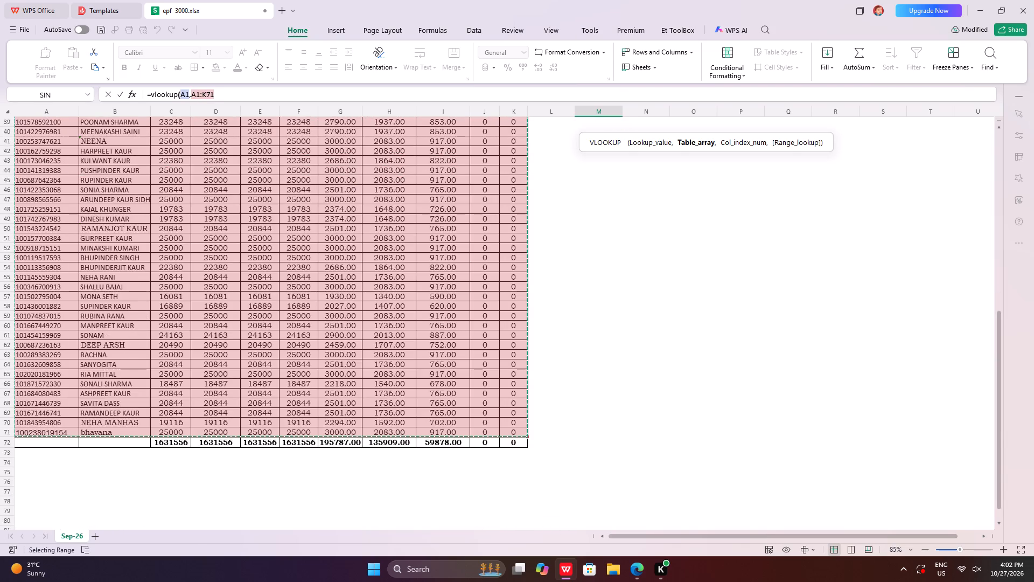
scroll(457, 242, "up", 20)
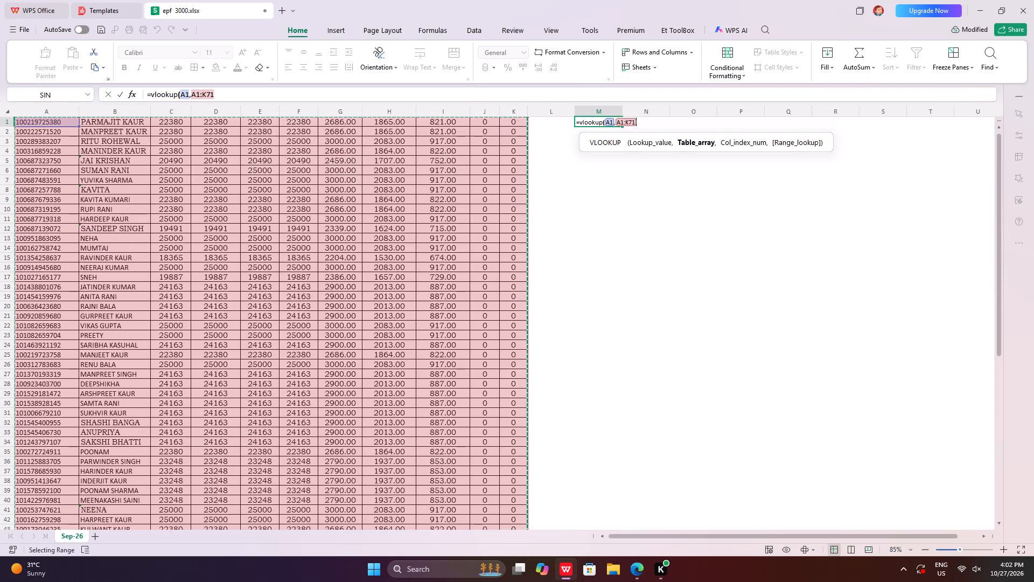
key("comma")
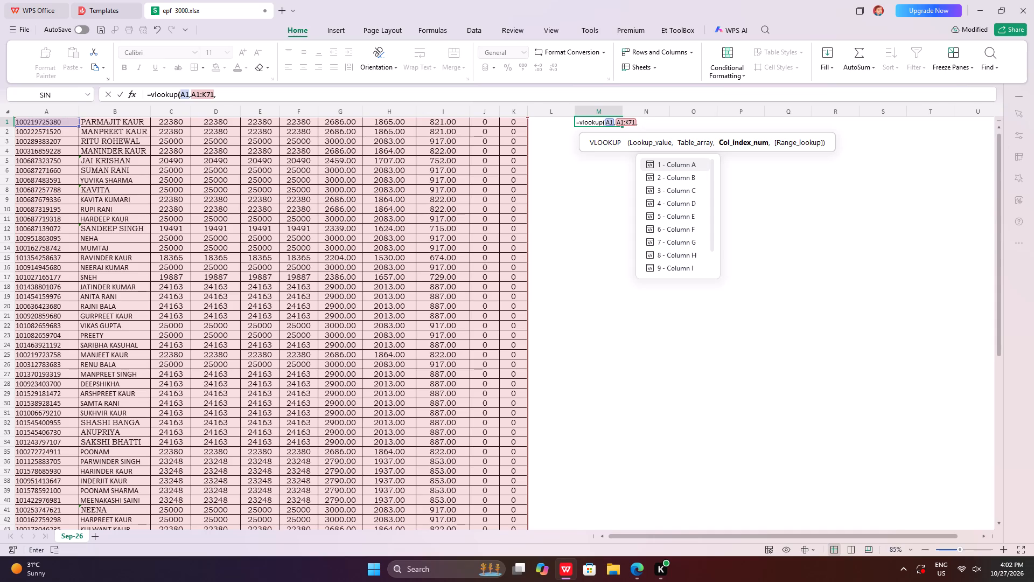
key("0")
key("shift+parenright")
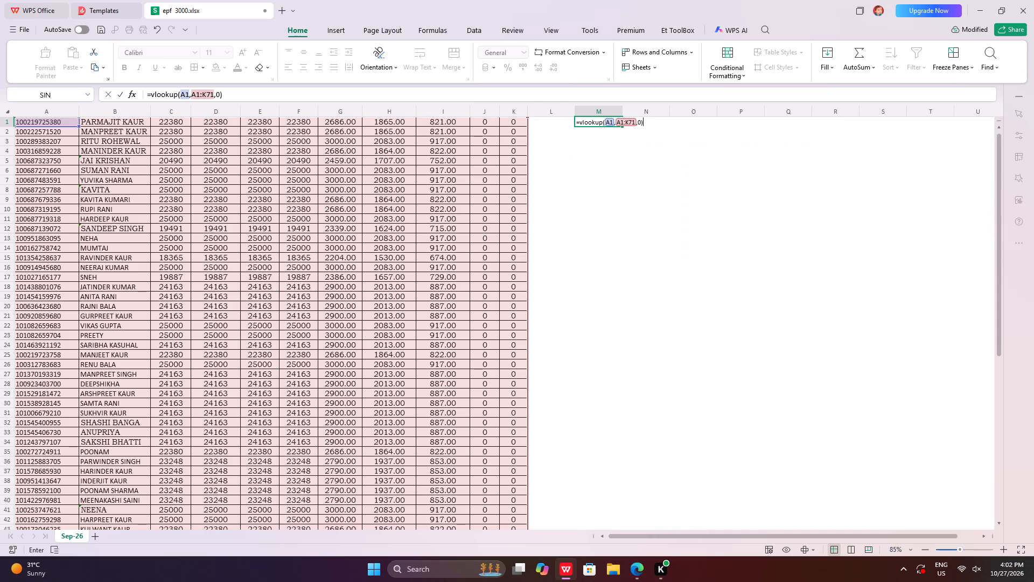
key("Return")
scroll(467, 133, "up", 5)
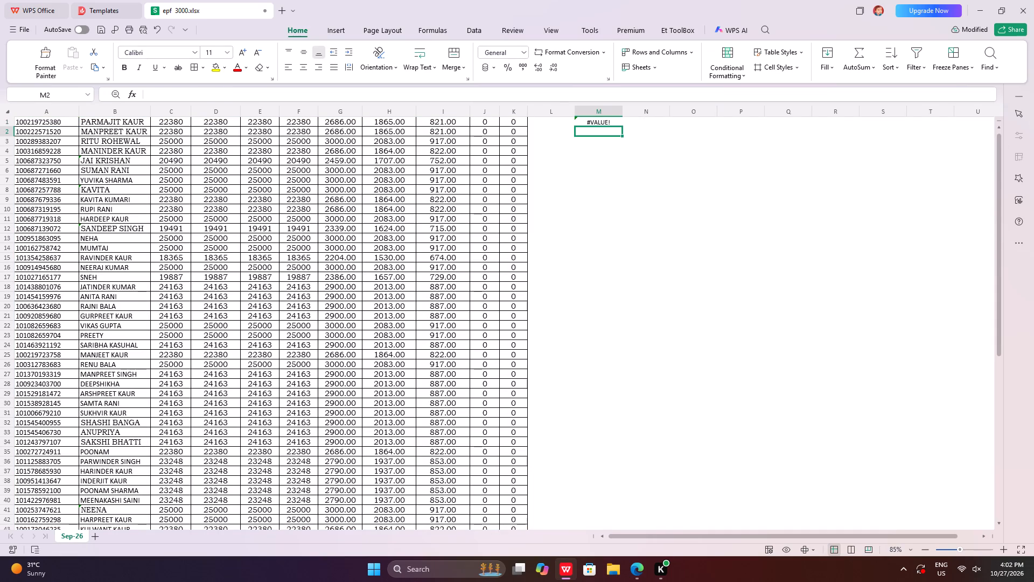
Check the formula in M1 and widen column M slightly.
double_click(598, 124)
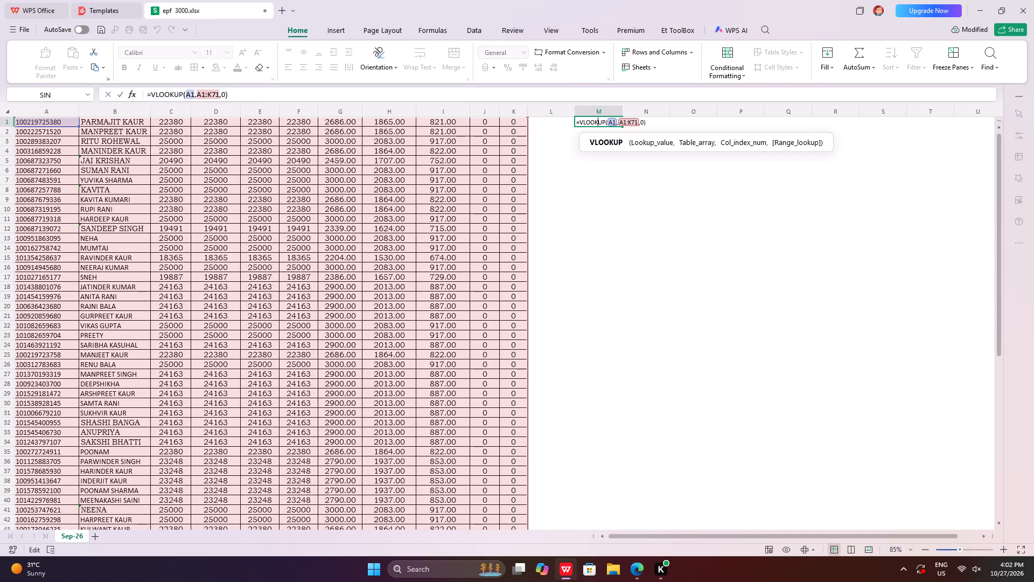
key("Return")
left_click(611, 114)
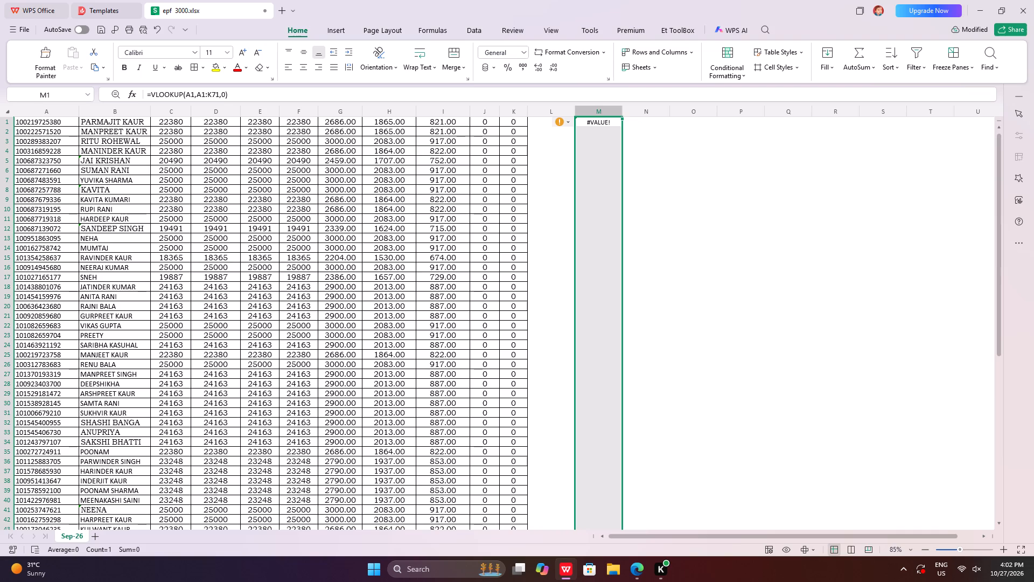
left_click_drag(623, 112, 644, 114)
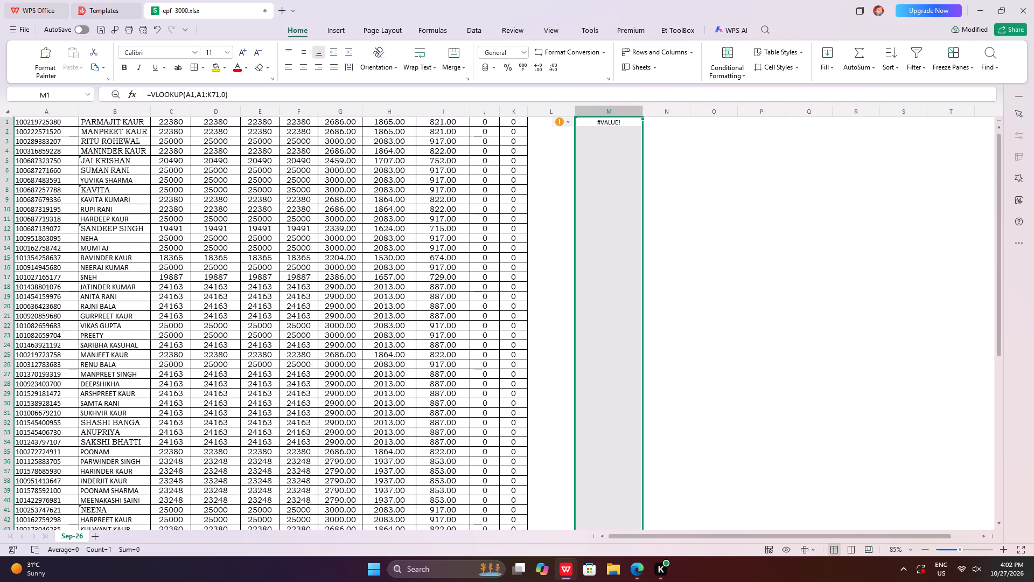
Review the lookup value, table range and final argument of the VLOOKUP formula in cell M1.
double_click(623, 124)
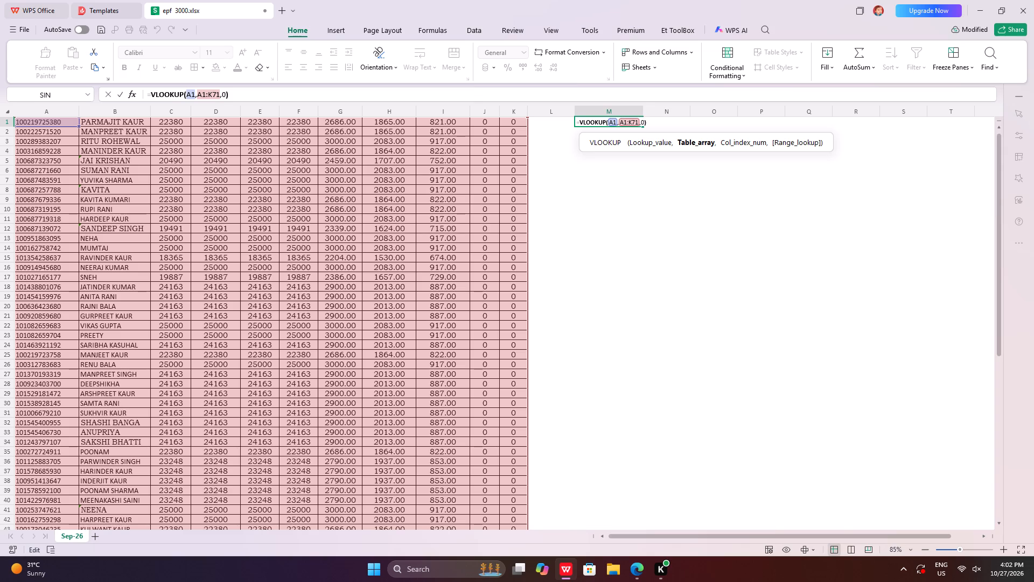
key("Return")
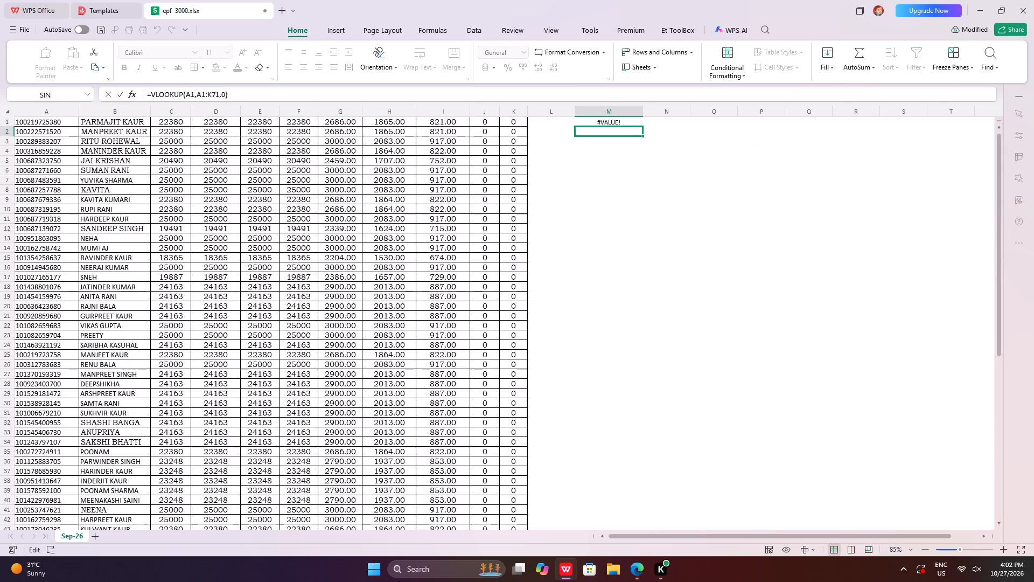
double_click(612, 126)
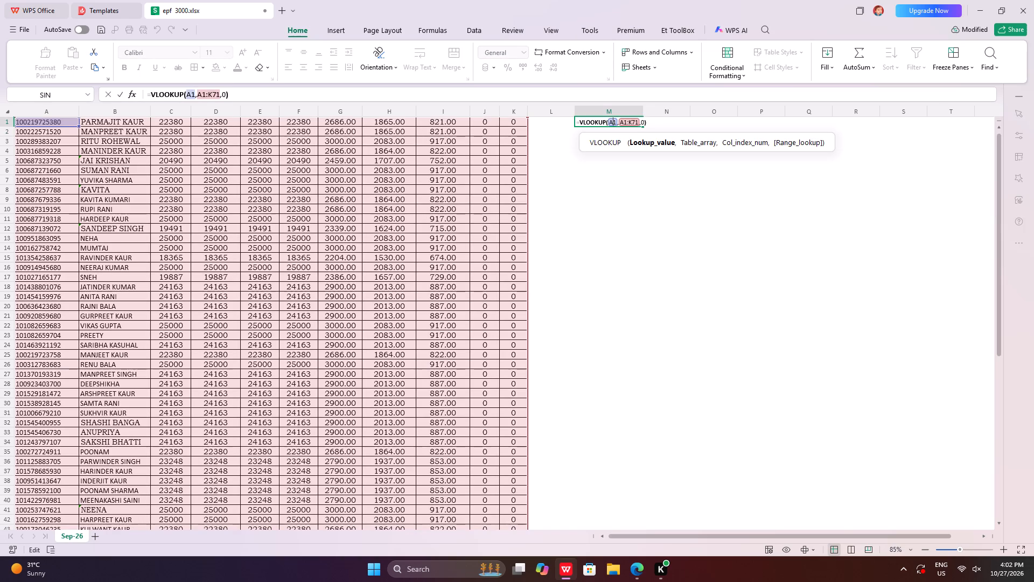
left_click_drag(647, 126, 570, 128)
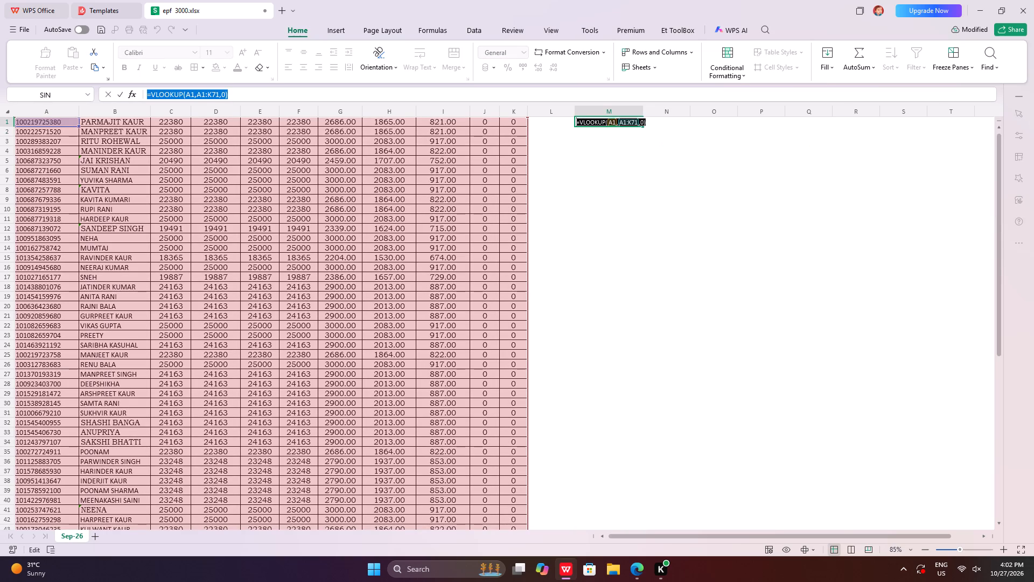
left_click_drag(570, 128, 581, 129)
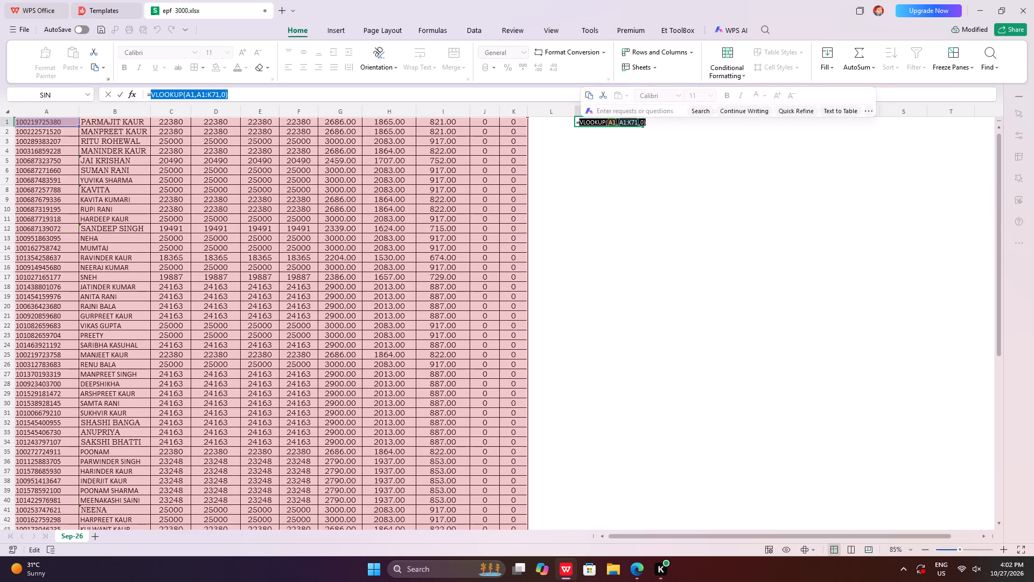
left_click(644, 126)
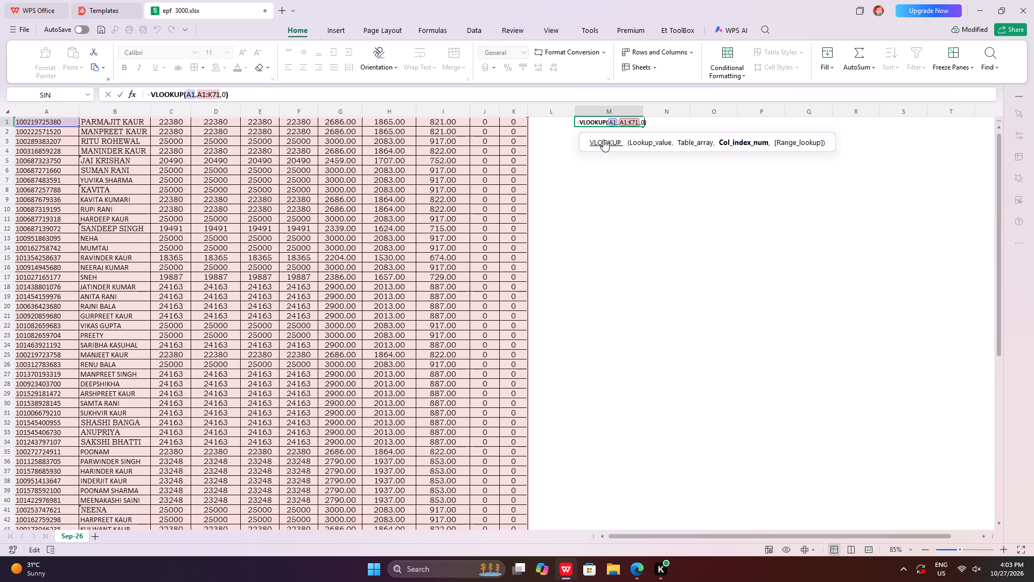
key("Return")
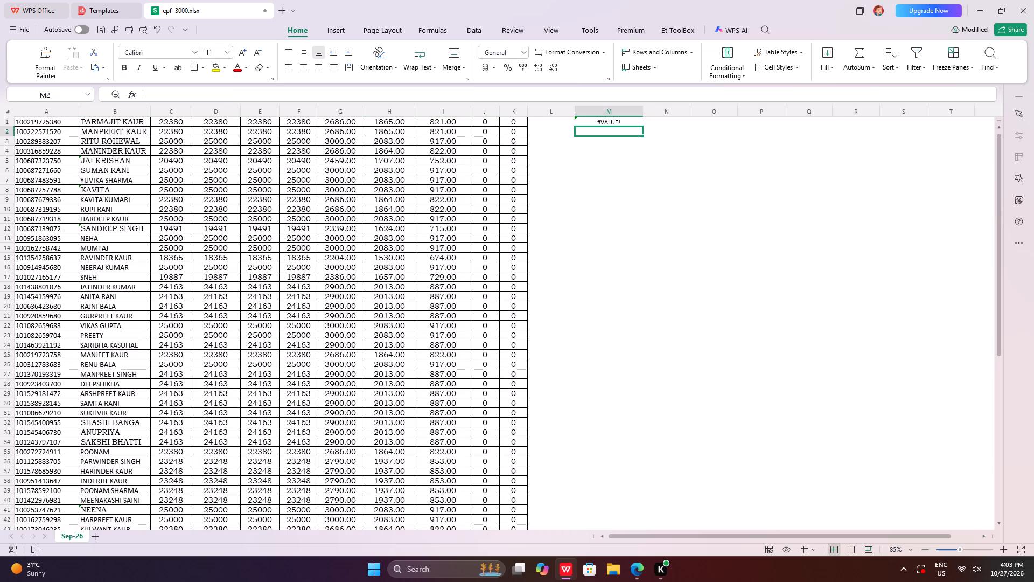
double_click(620, 119)
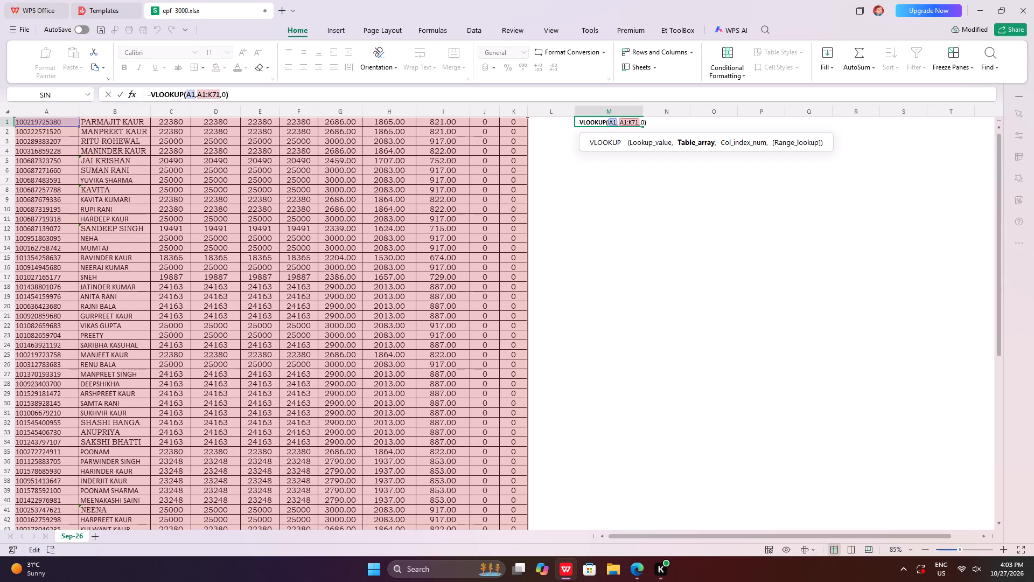
key("Return")
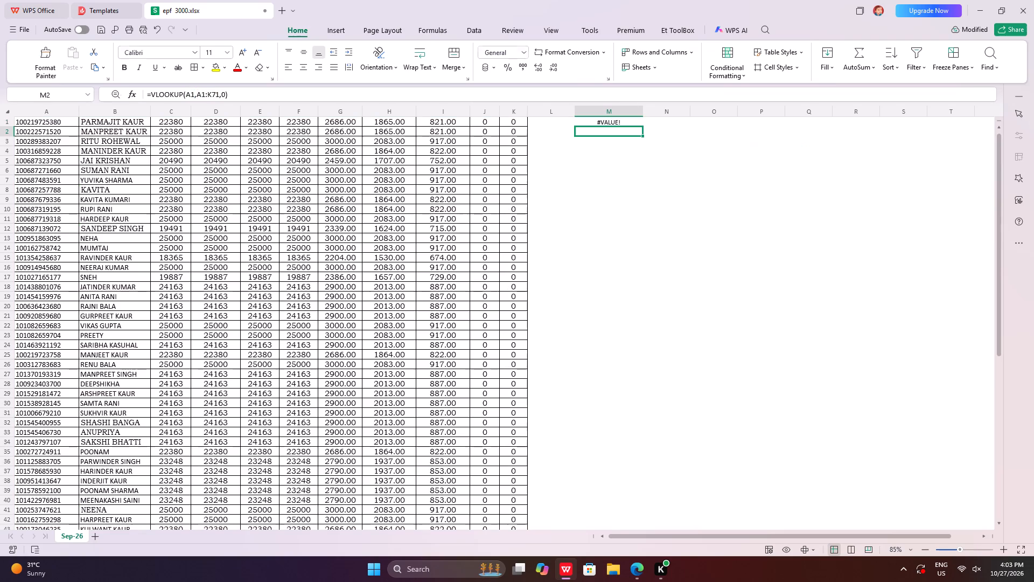
Check the M1 formula's table range against the last rows of the contribution data.
double_click(616, 121)
scroll(423, 270, "up", 4)
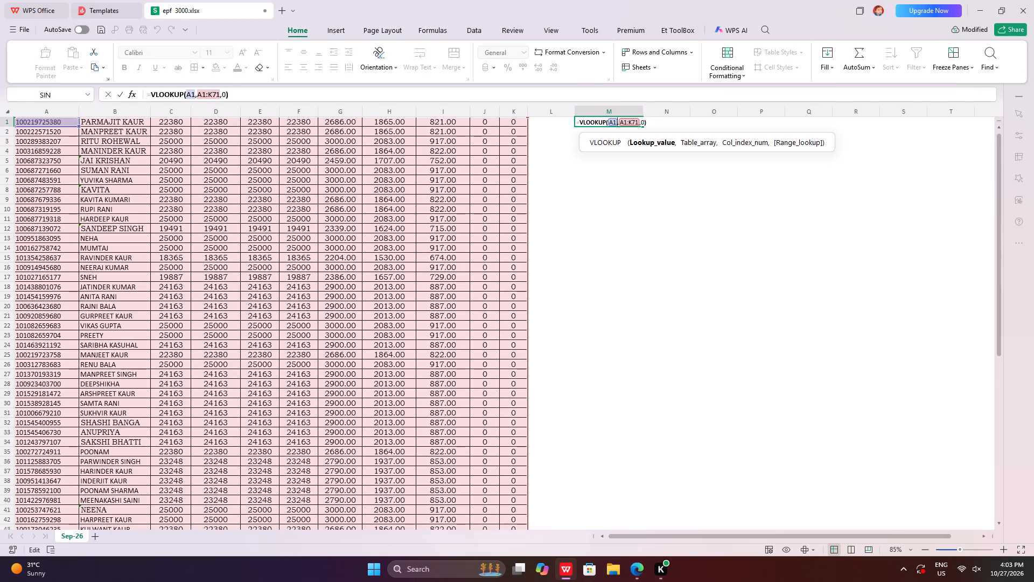
scroll(394, 285, "up", 8)
scroll(392, 280, "down", 13)
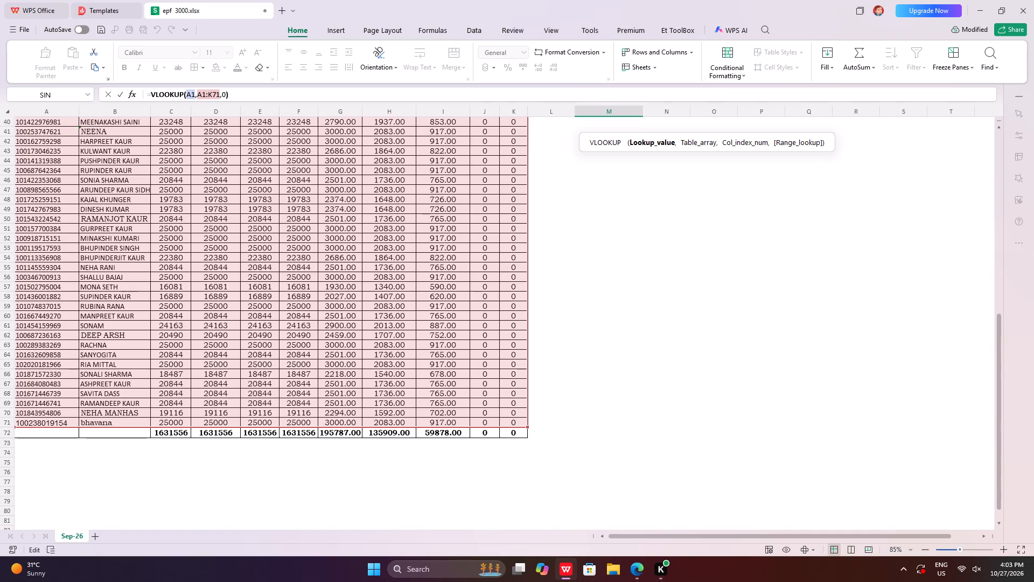
scroll(393, 352, "up", 14)
scroll(541, 298, "up", 6)
key("Return")
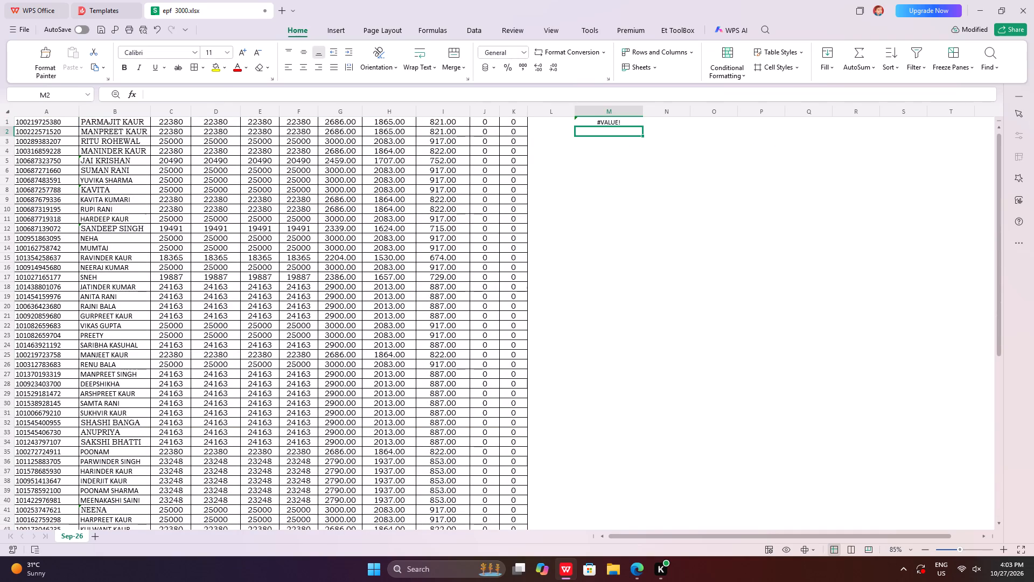
double_click(618, 123)
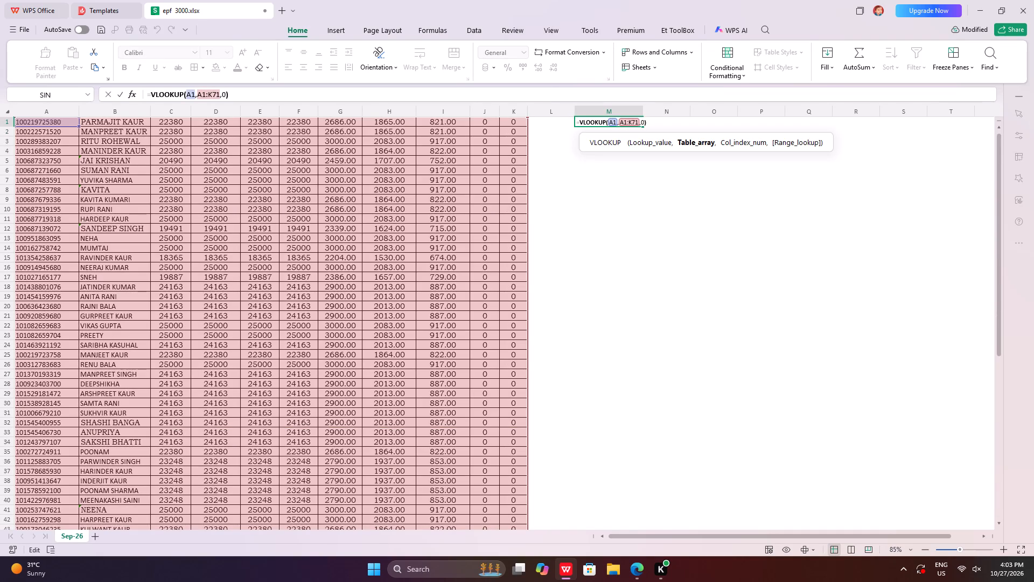
scroll(226, 217, "up", 5)
left_click(644, 120)
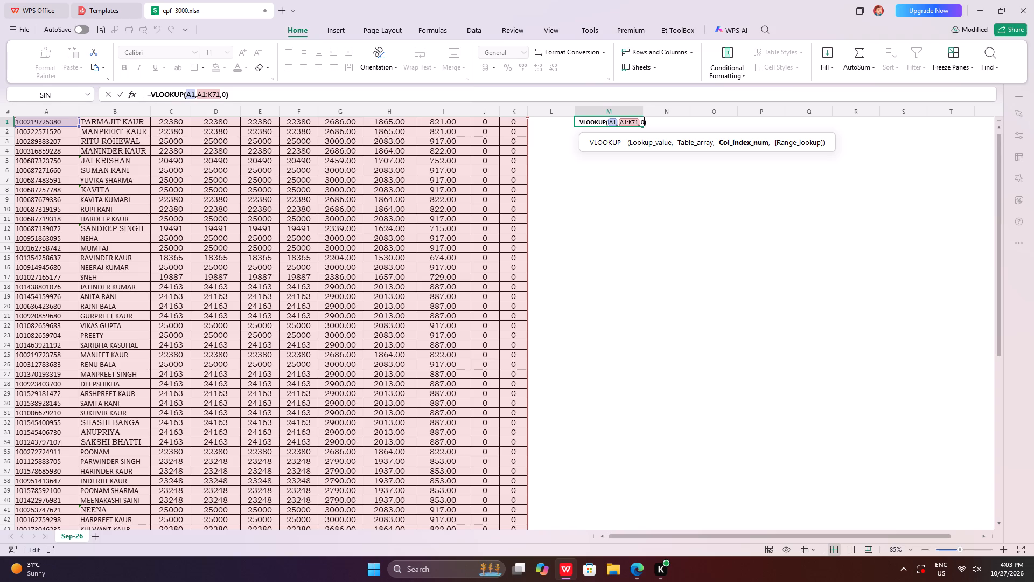
key("Return")
Re-examine the arguments of the VLOOKUP formula in M1 alongside its highlighted table range.
double_click(609, 121)
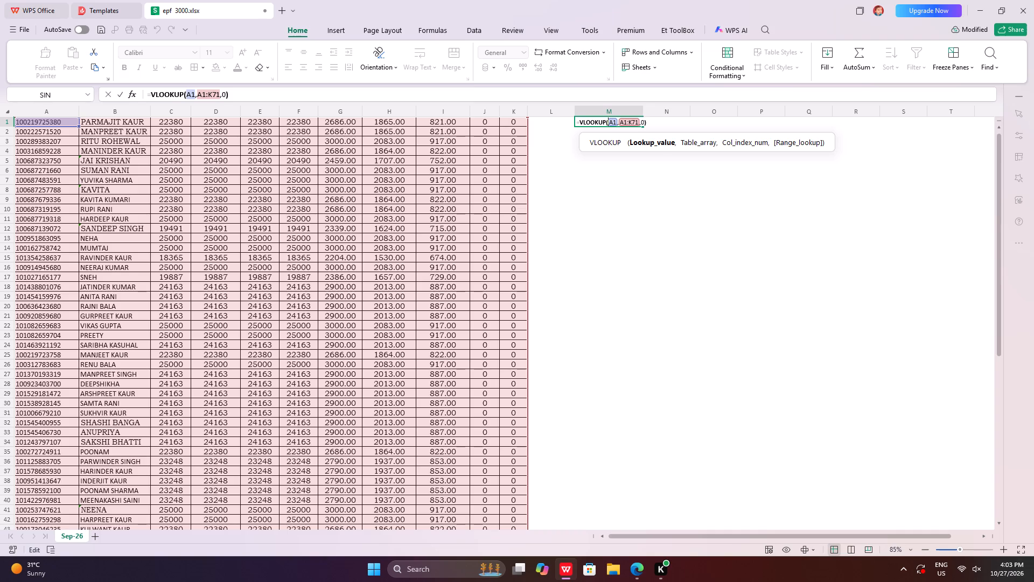
scroll(268, 330, "up", 6)
scroll(273, 326, "down", 4)
scroll(310, 323, "up", 6)
scroll(355, 305, "up", 5)
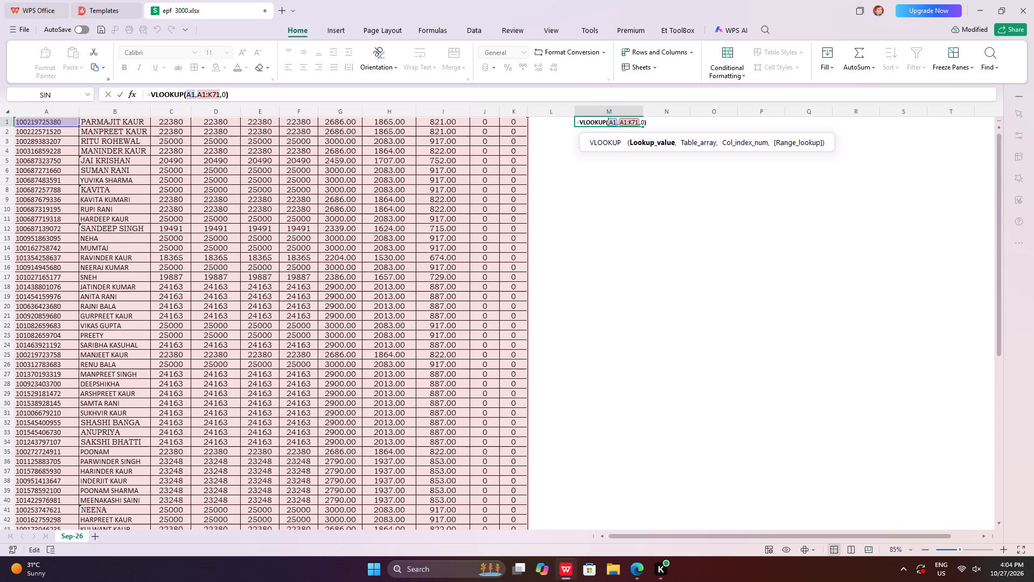
key("Return")
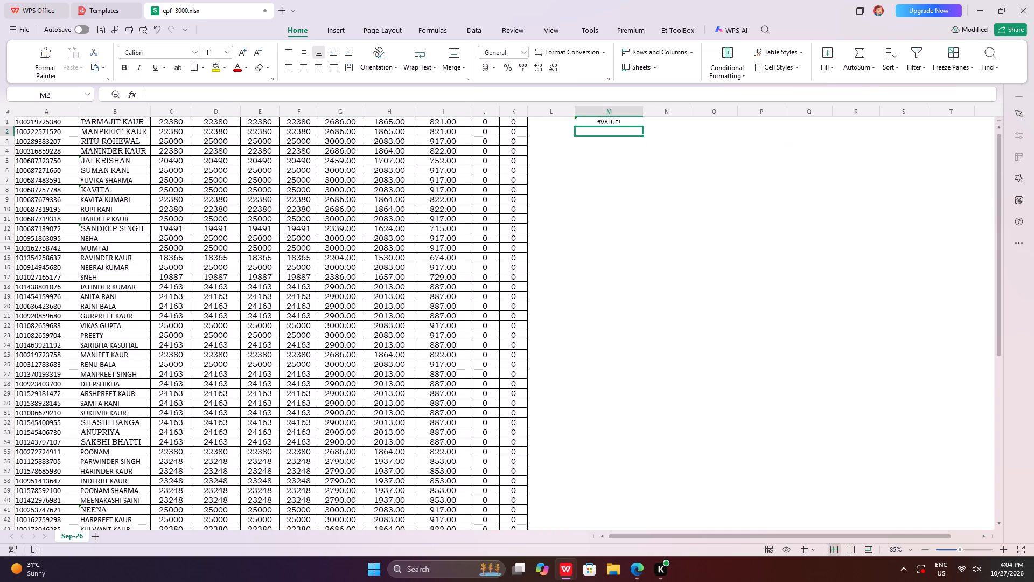
left_click(625, 123)
double_click(625, 123)
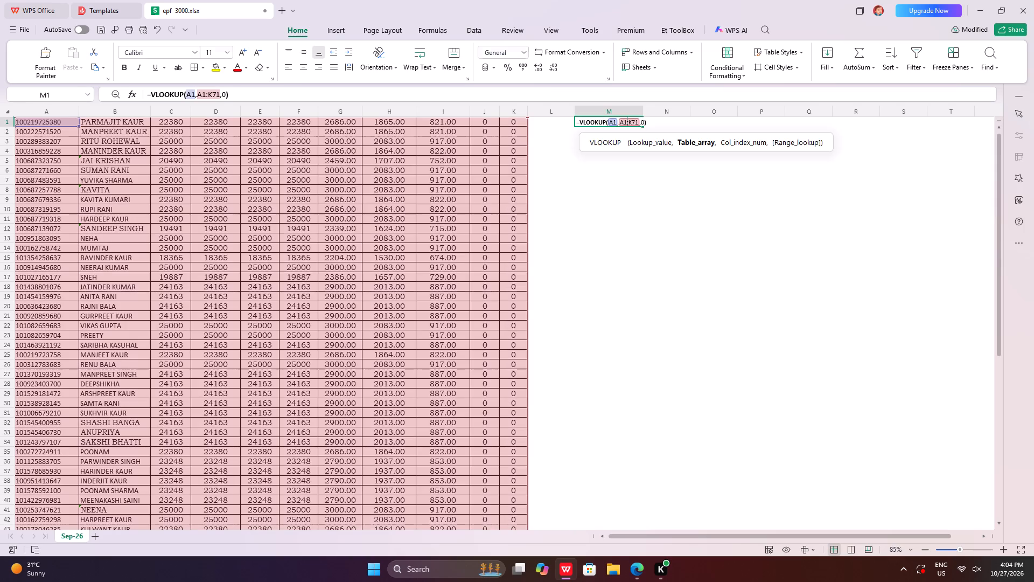
key("Return")
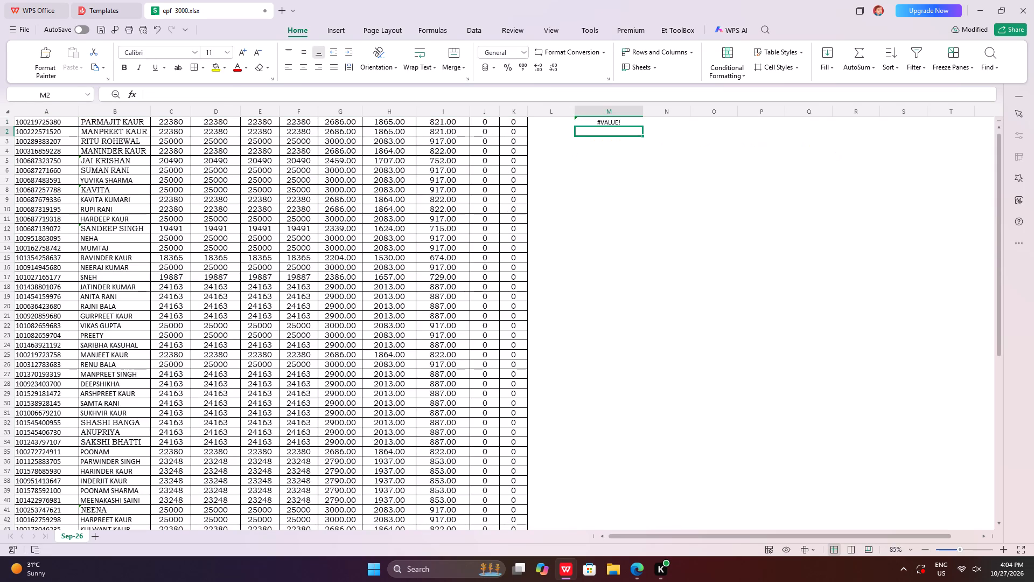
Inspect the lower data rows and the entries in columns J and K, and recheck the M1 formula.
scroll(586, 216, "down", 4)
scroll(579, 338, "down", 6)
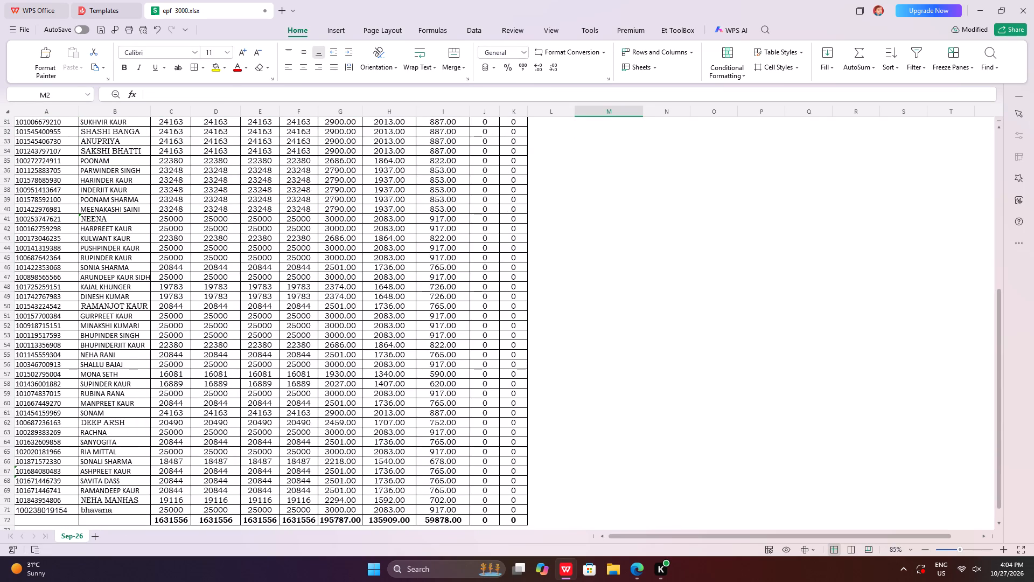
double_click(491, 363)
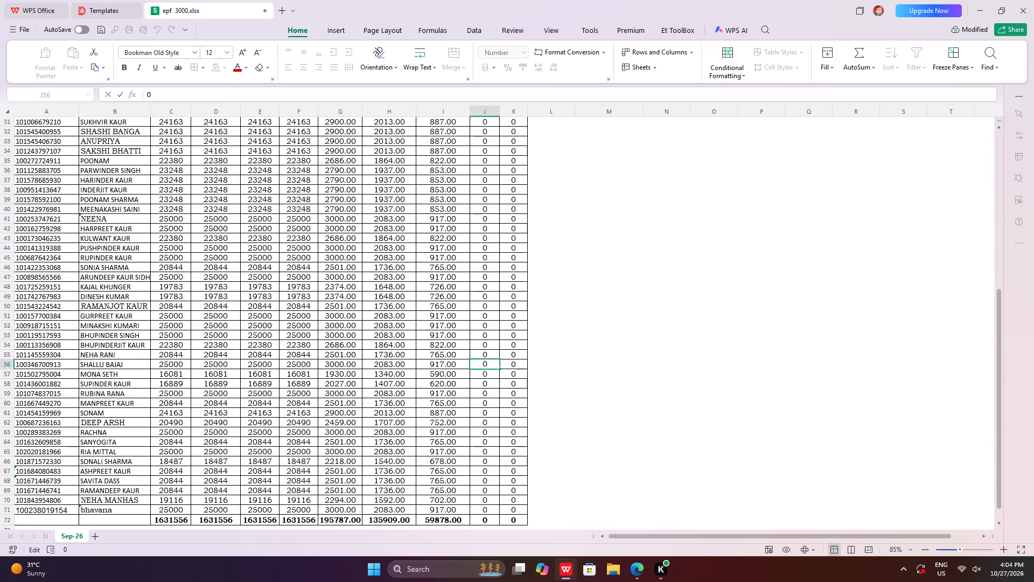
double_click(517, 360)
scroll(540, 307, "up", 14)
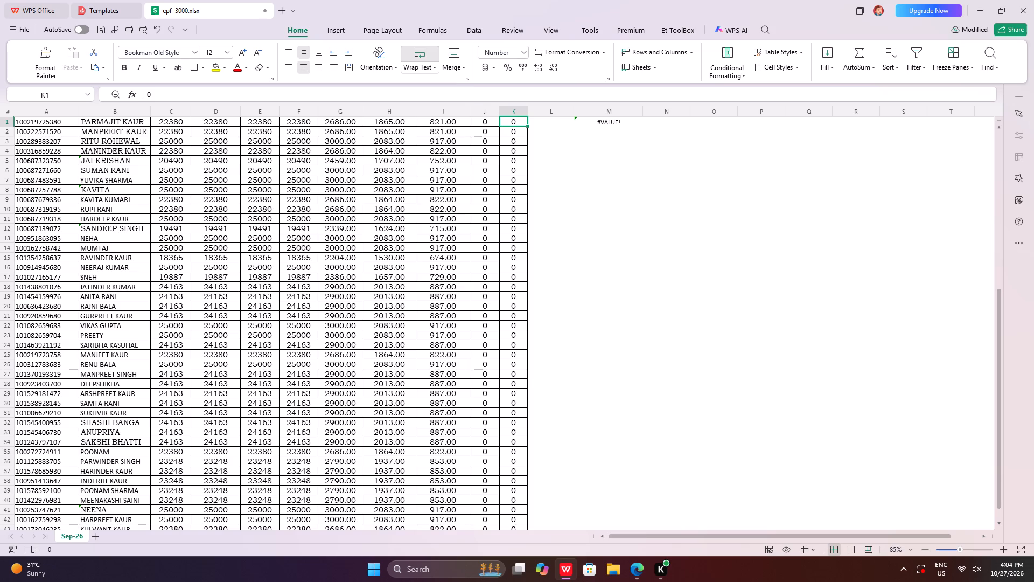
double_click(616, 123)
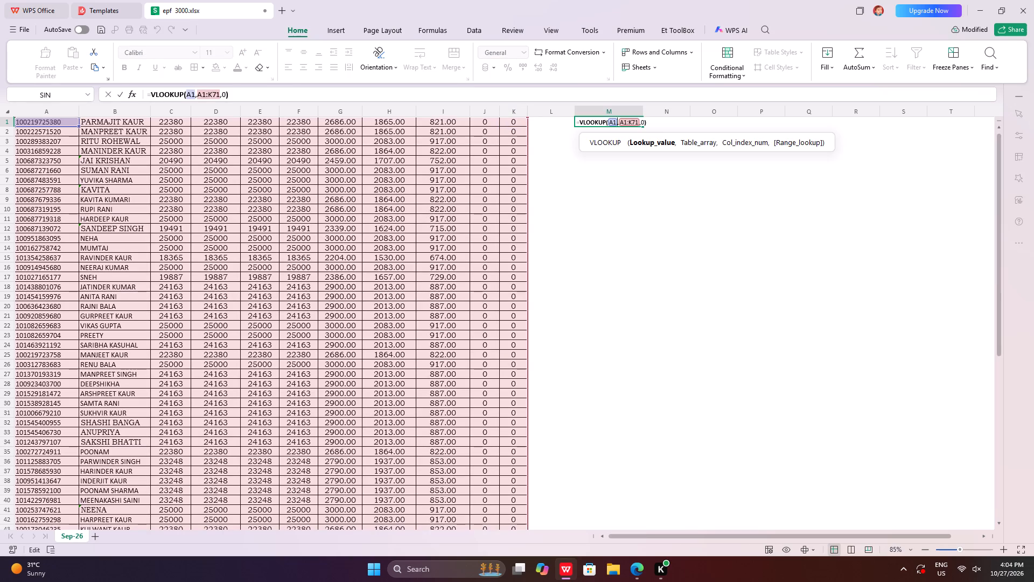
key("Return")
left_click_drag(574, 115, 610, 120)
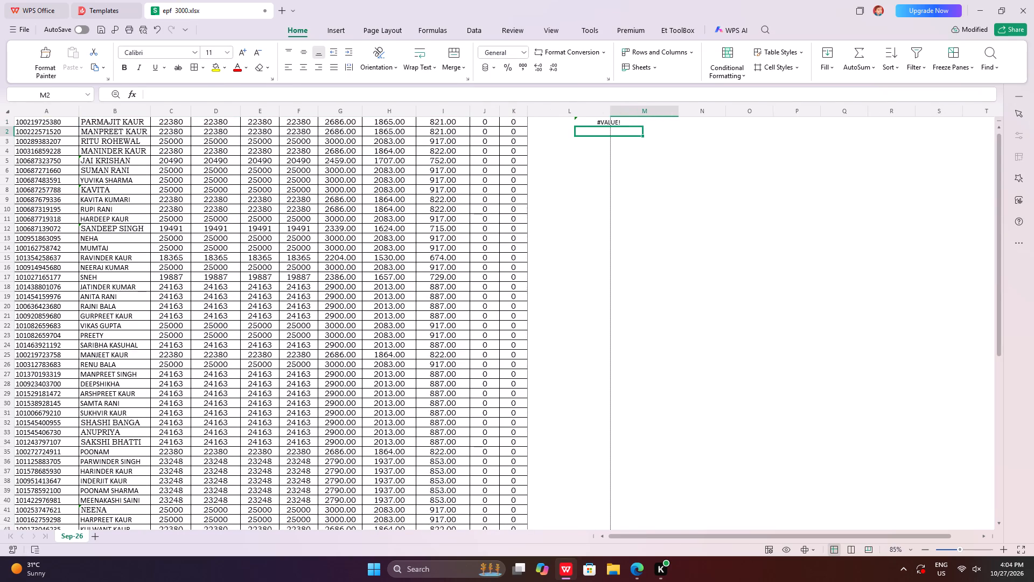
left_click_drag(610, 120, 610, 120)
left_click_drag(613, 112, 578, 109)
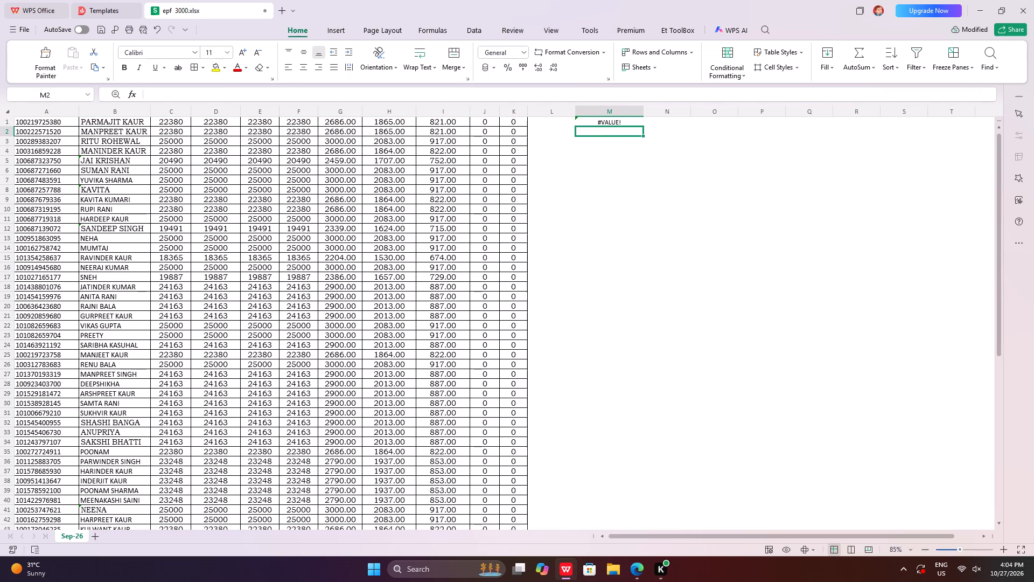
Widen column M slightly and check the whole VLOOKUP formula in M1 at that width.
double_click(606, 122)
key("Return")
left_click_drag(642, 114, 652, 116)
left_click(614, 127)
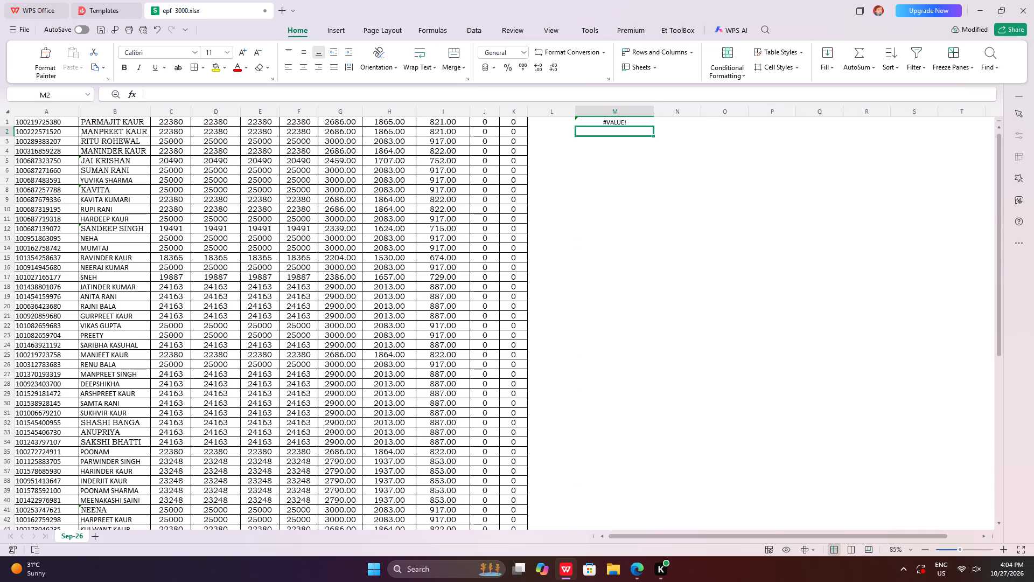
double_click(617, 122)
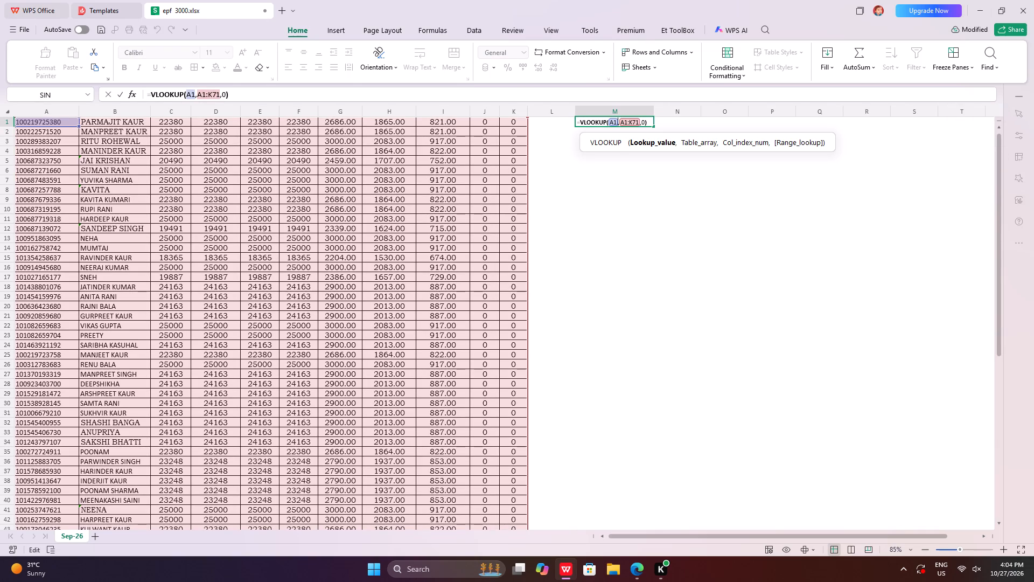
key("Return")
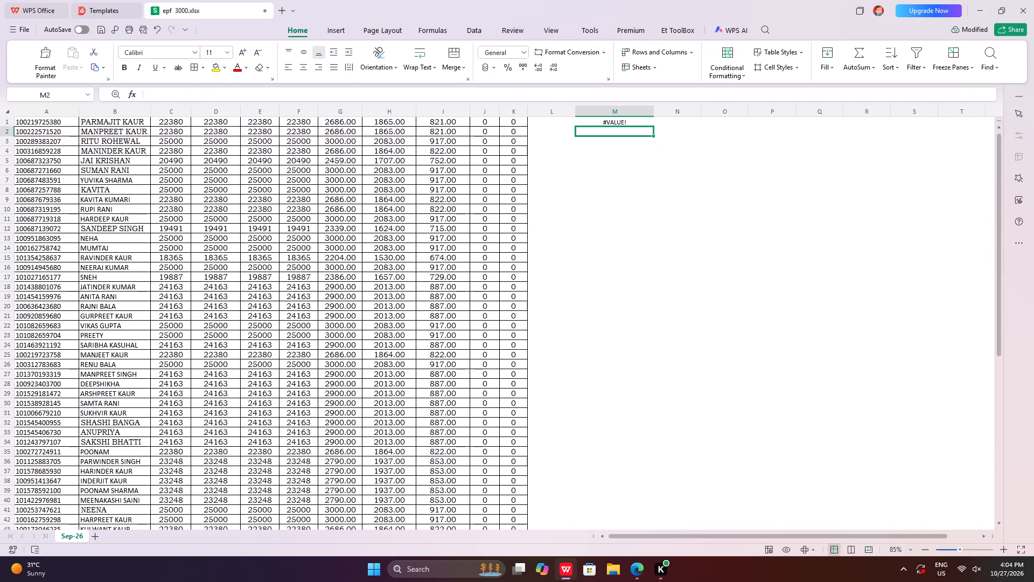
double_click(612, 122)
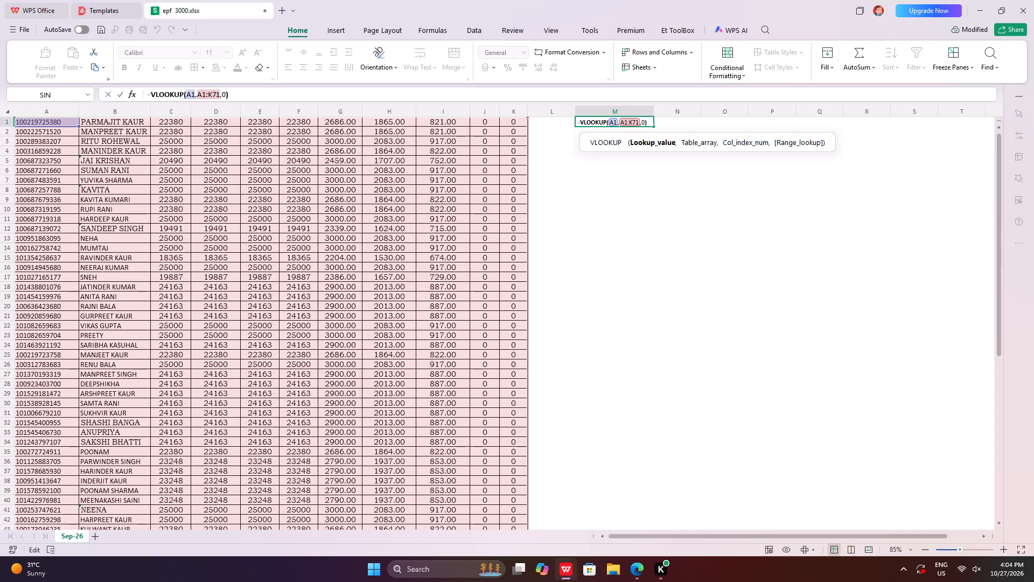
key("Return")
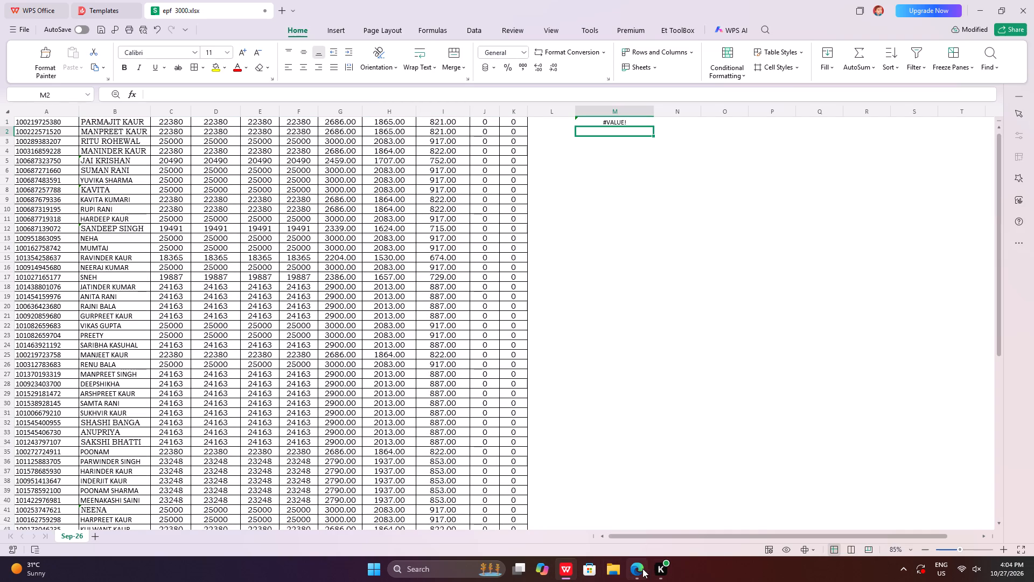
Fill the VLOOKUP formula from M1 down column M to M26.
left_click(621, 119)
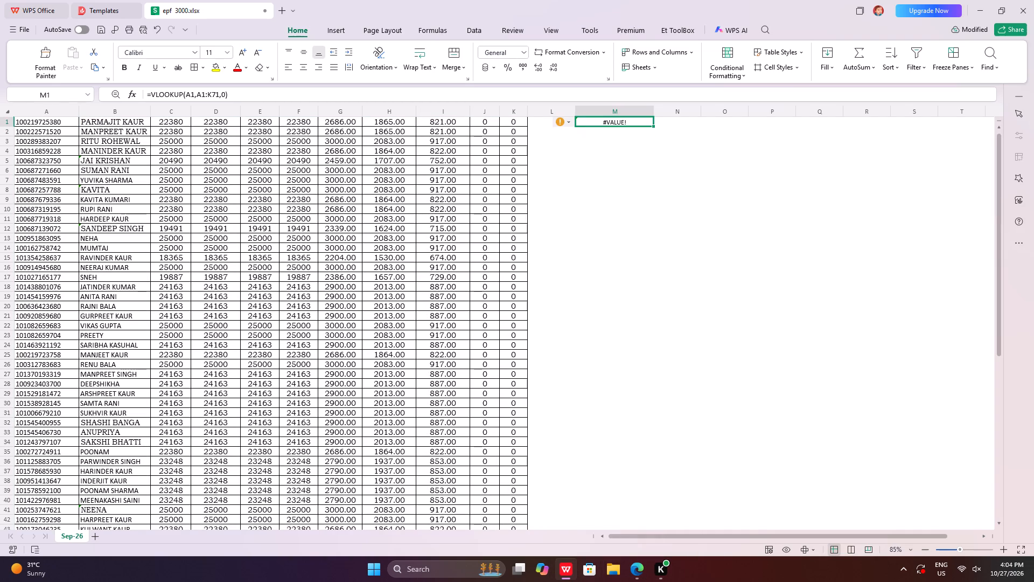
left_click_drag(654, 125, 618, 369)
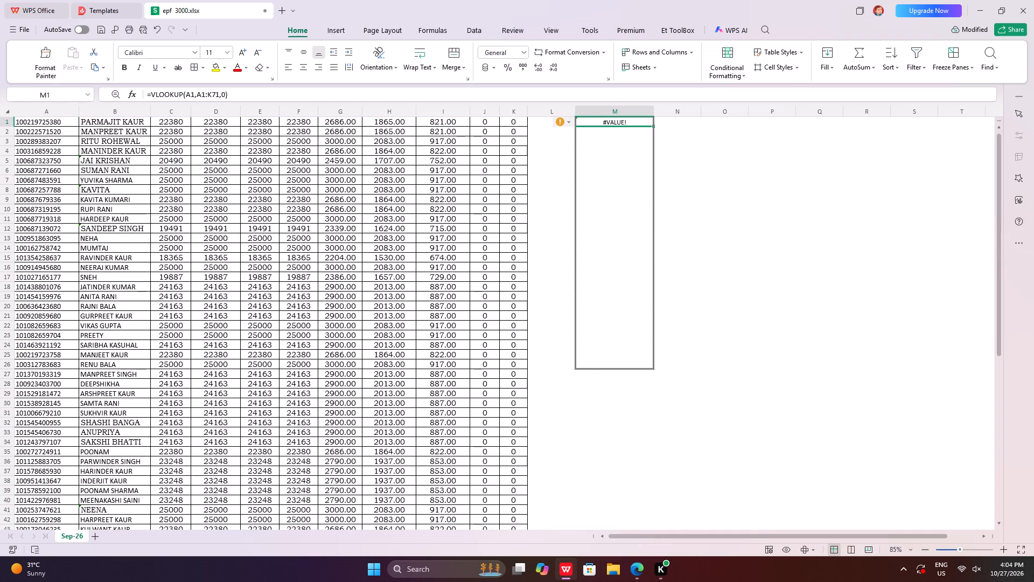
left_click_drag(618, 369, 617, 370)
Clear all the VLOOKUP formulas from column M, from M1 down to M26.
left_click_drag(632, 136, 611, 370)
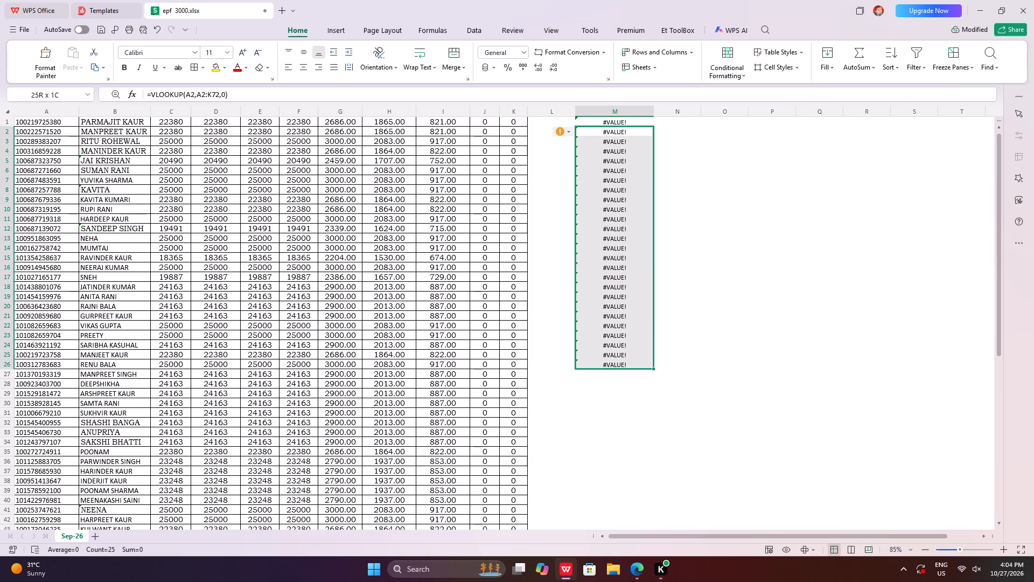
left_click_drag(611, 370, 617, 344)
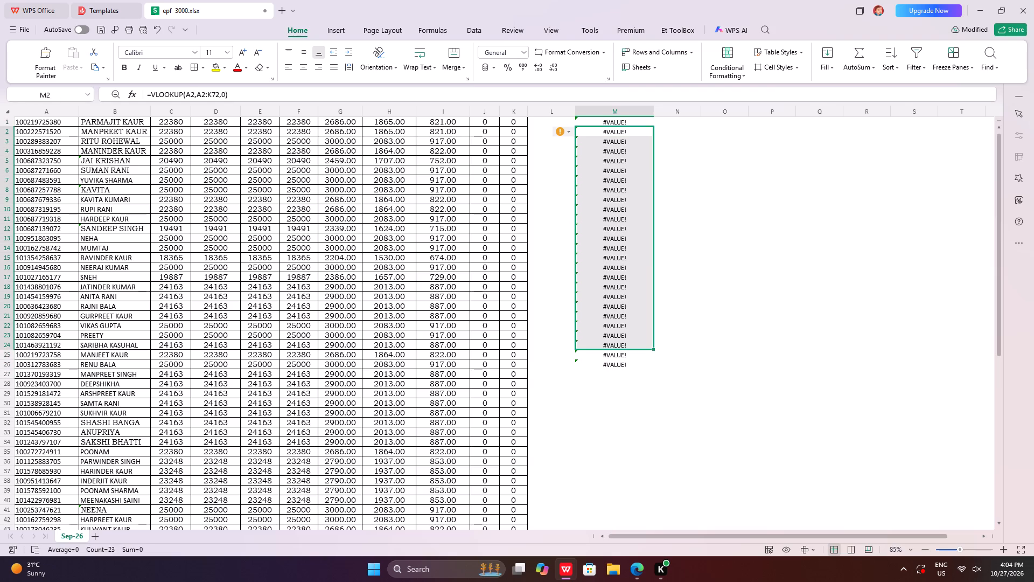
key("Delete")
double_click(631, 120)
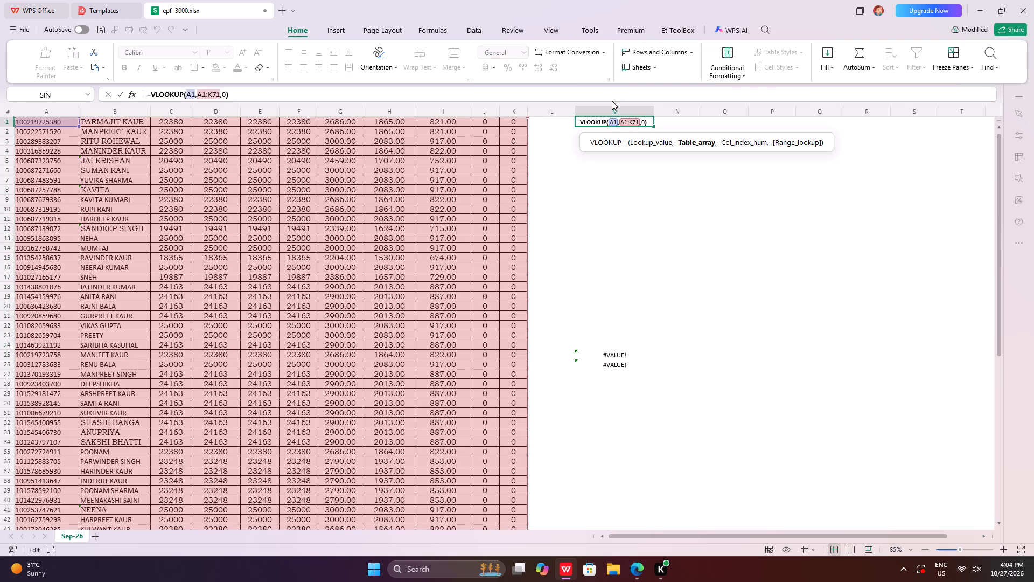
key("Return")
left_click(624, 124)
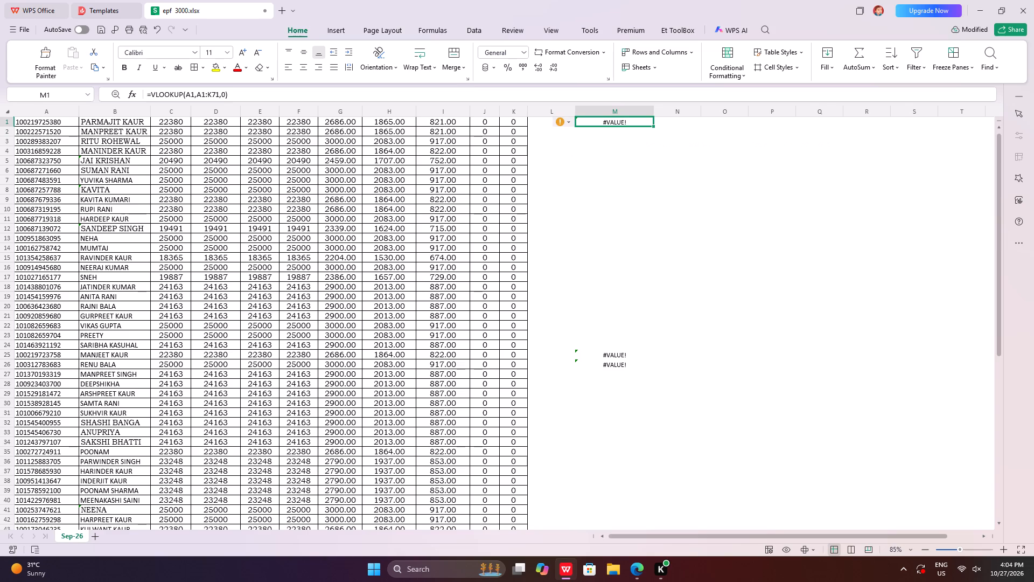
key("Delete")
left_click_drag(589, 315, 583, 389)
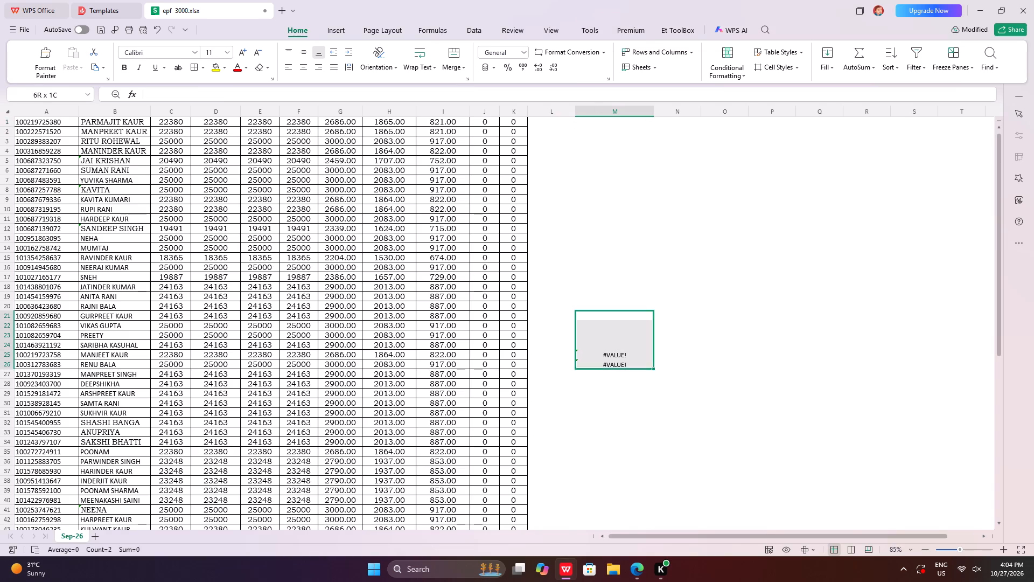
left_click_drag(583, 389, 586, 418)
key("Delete")
scroll(616, 216, "up", 5)
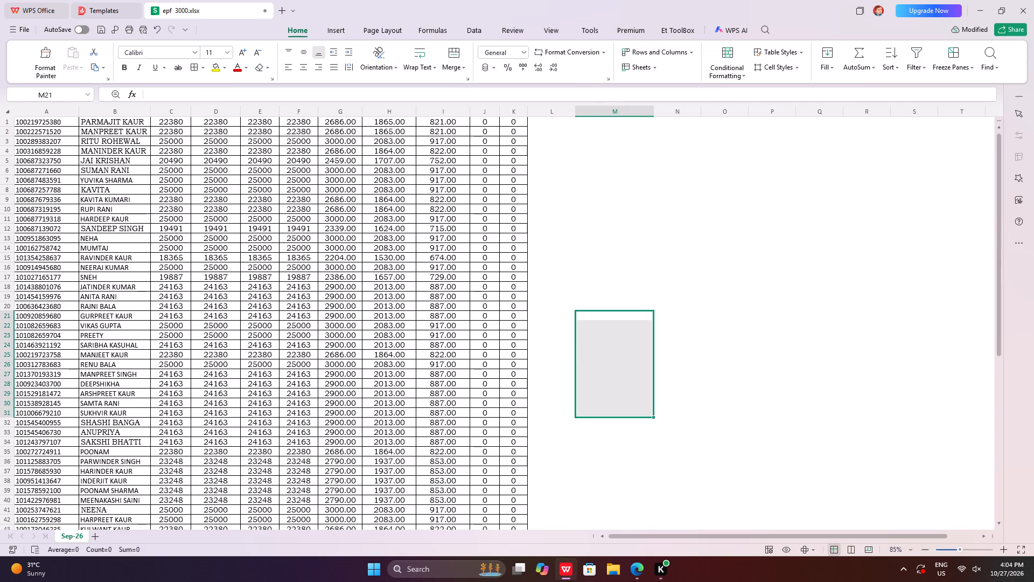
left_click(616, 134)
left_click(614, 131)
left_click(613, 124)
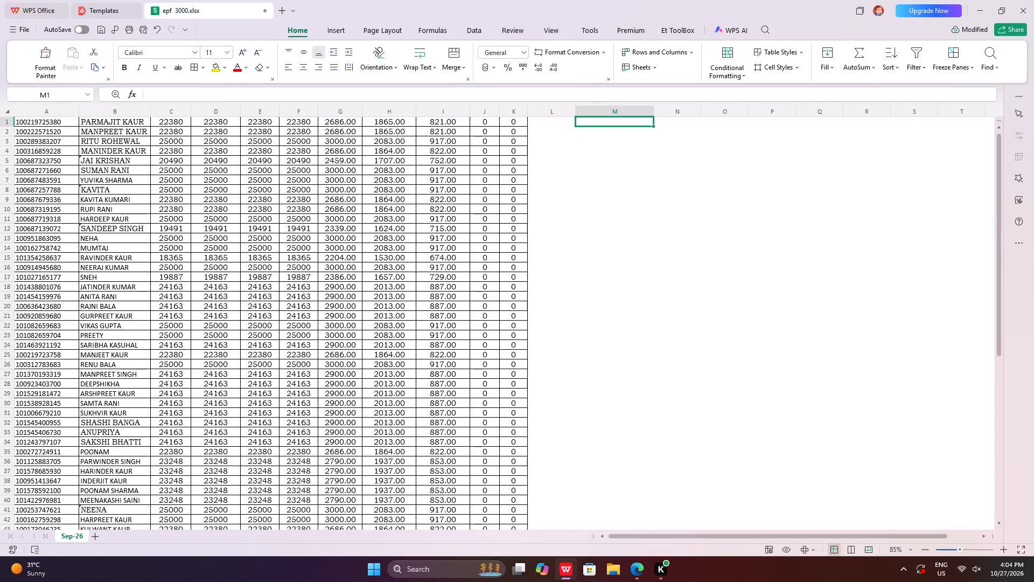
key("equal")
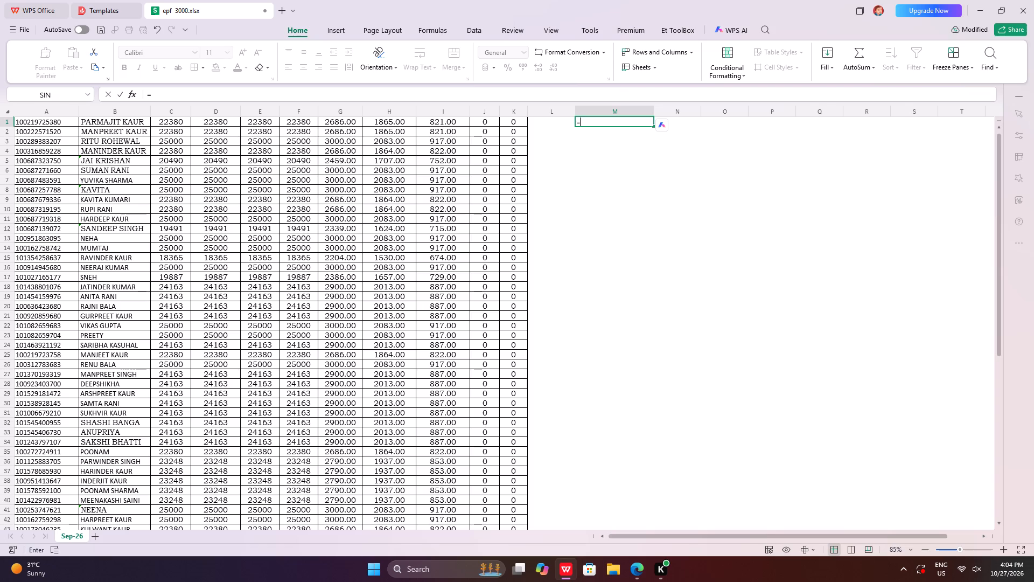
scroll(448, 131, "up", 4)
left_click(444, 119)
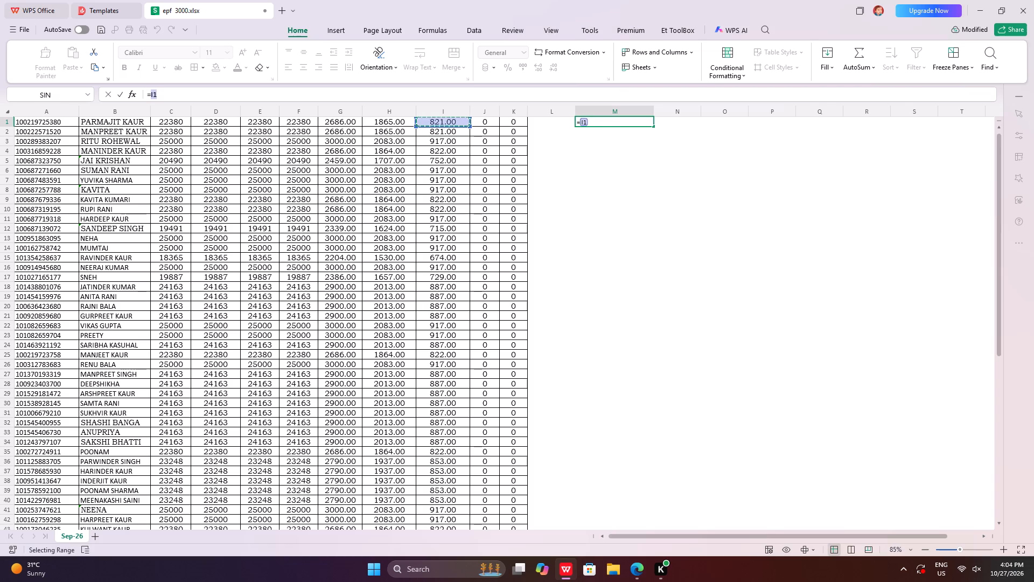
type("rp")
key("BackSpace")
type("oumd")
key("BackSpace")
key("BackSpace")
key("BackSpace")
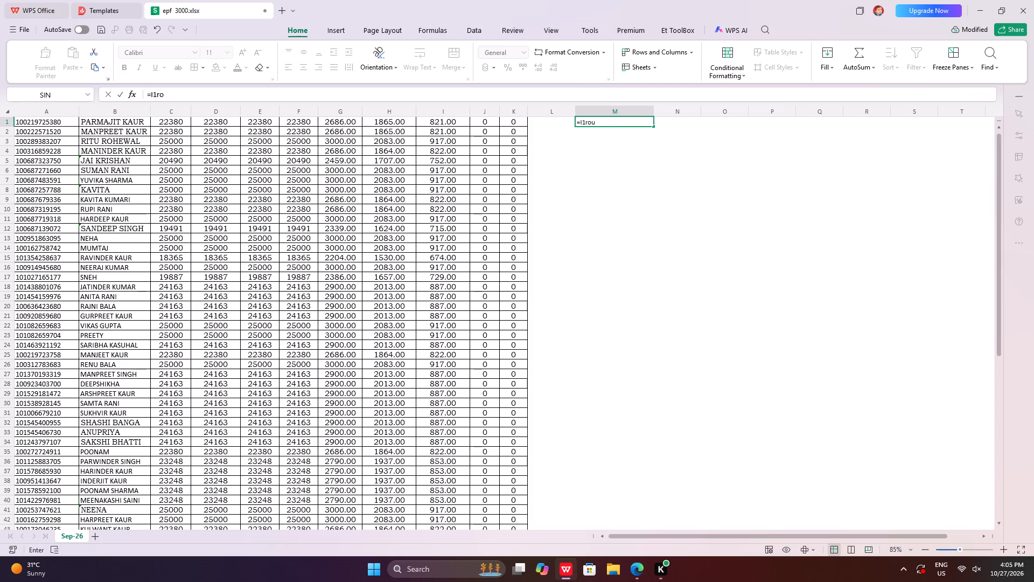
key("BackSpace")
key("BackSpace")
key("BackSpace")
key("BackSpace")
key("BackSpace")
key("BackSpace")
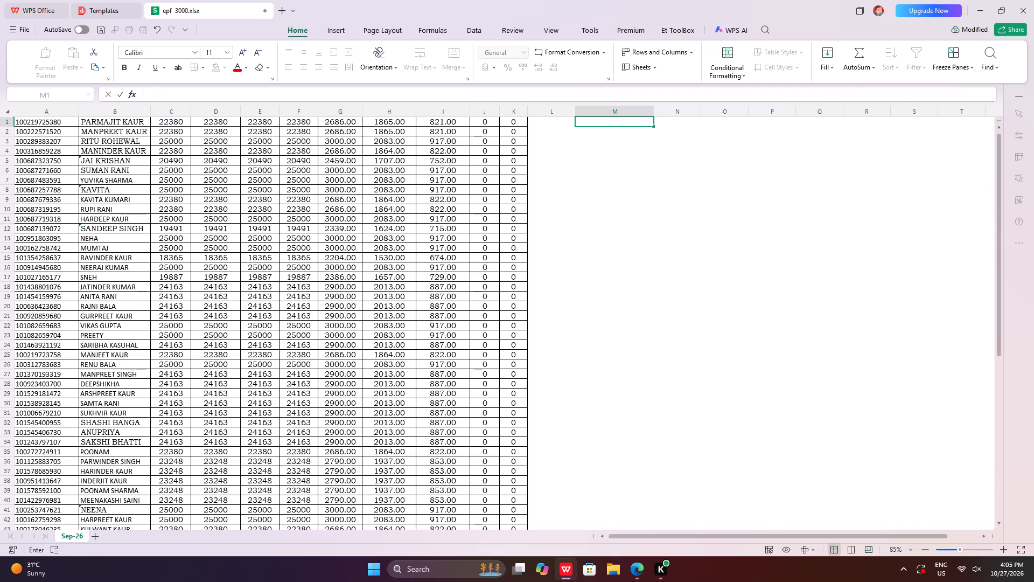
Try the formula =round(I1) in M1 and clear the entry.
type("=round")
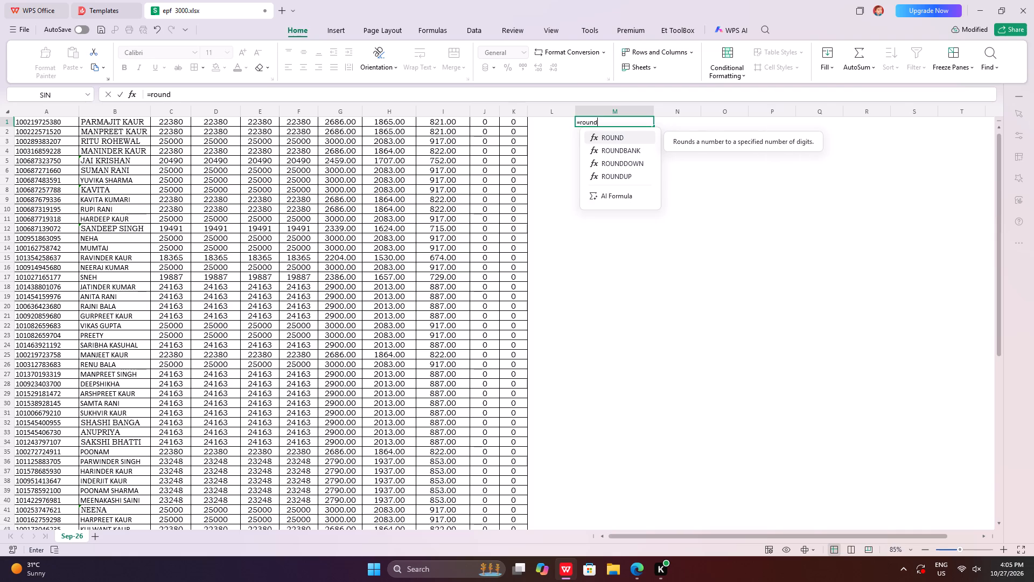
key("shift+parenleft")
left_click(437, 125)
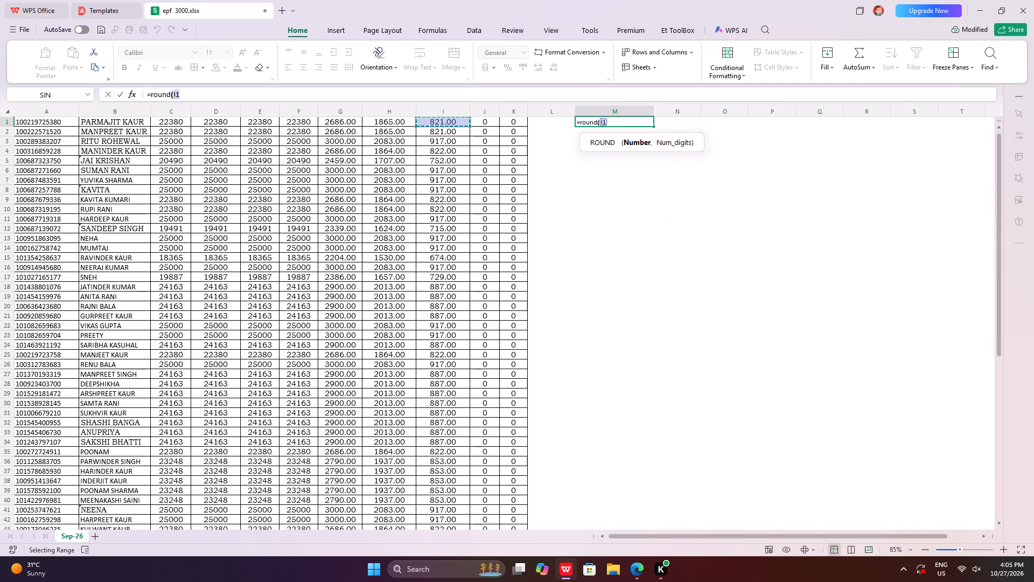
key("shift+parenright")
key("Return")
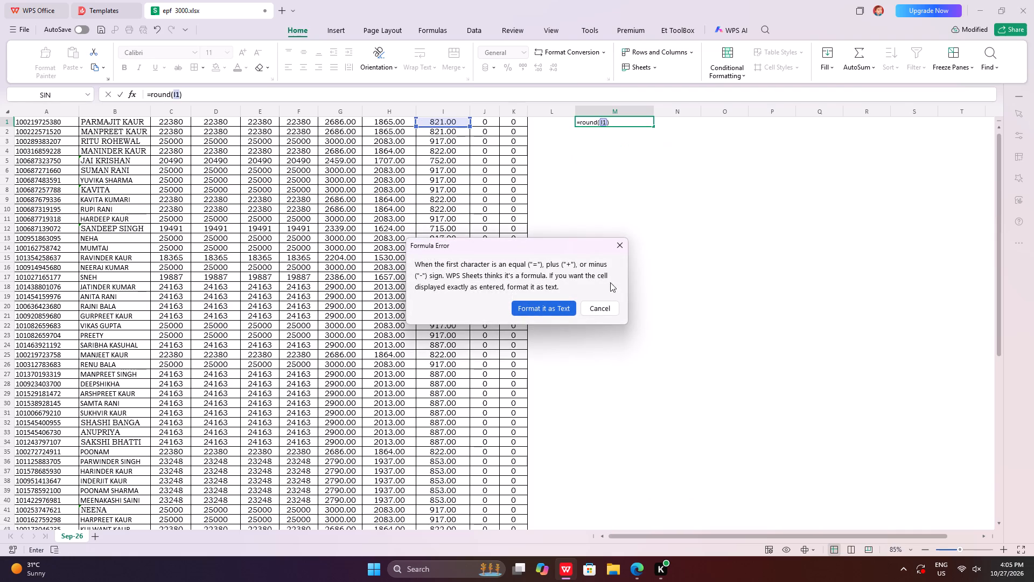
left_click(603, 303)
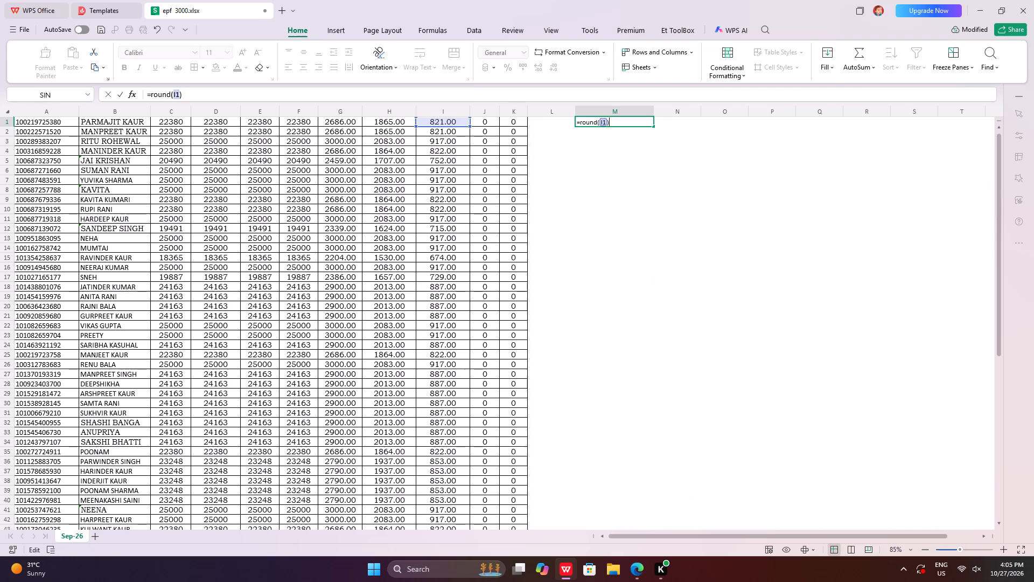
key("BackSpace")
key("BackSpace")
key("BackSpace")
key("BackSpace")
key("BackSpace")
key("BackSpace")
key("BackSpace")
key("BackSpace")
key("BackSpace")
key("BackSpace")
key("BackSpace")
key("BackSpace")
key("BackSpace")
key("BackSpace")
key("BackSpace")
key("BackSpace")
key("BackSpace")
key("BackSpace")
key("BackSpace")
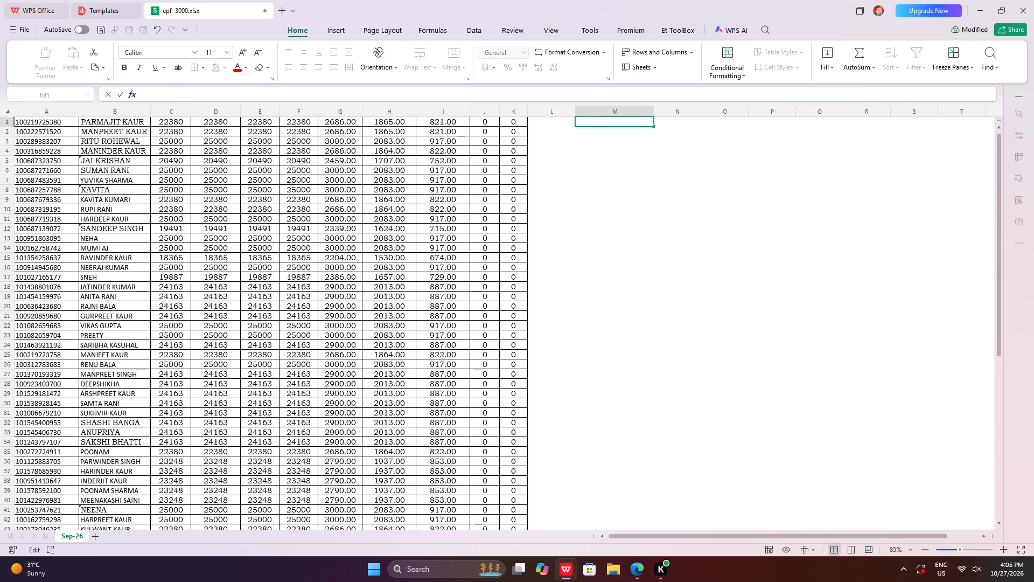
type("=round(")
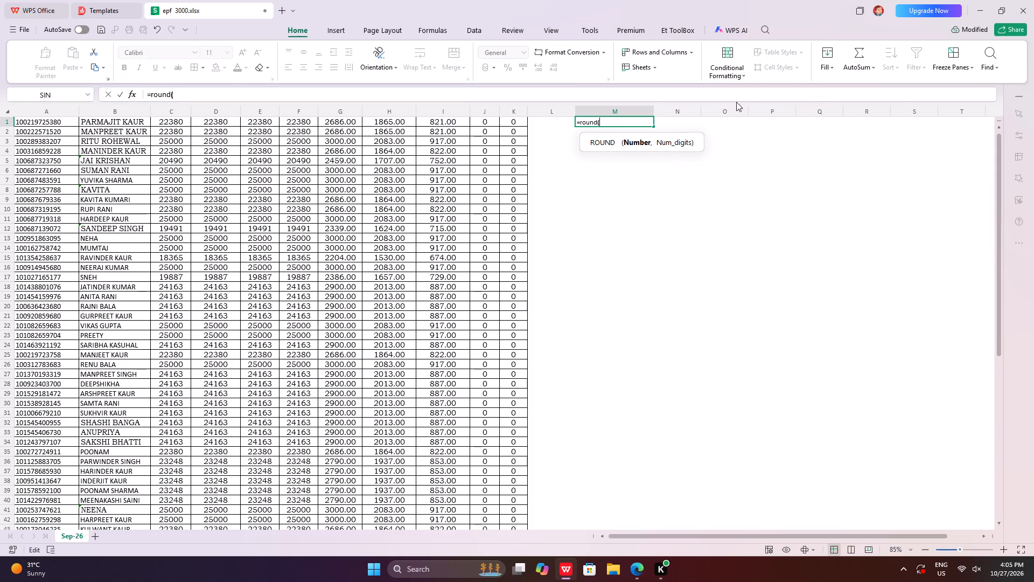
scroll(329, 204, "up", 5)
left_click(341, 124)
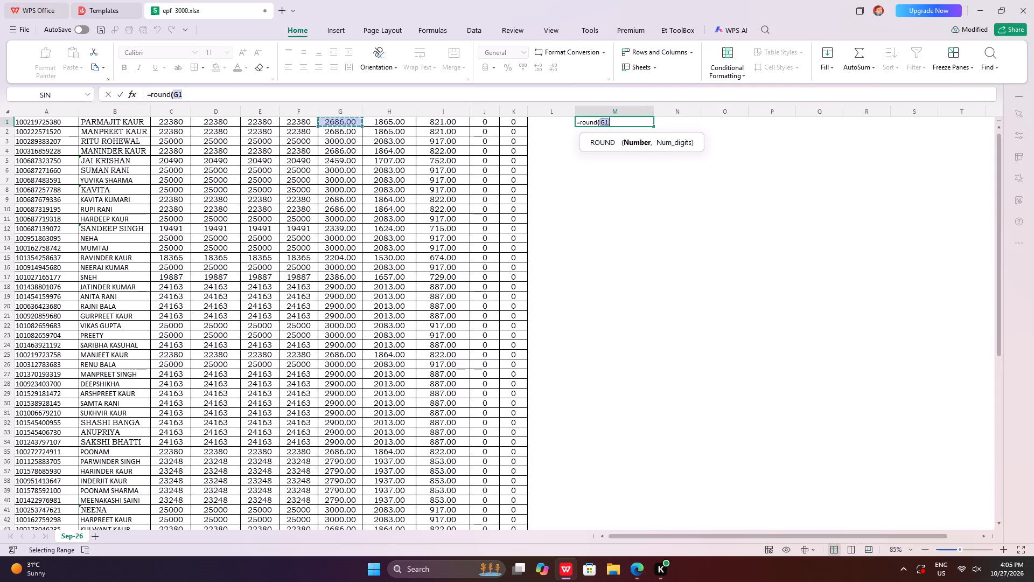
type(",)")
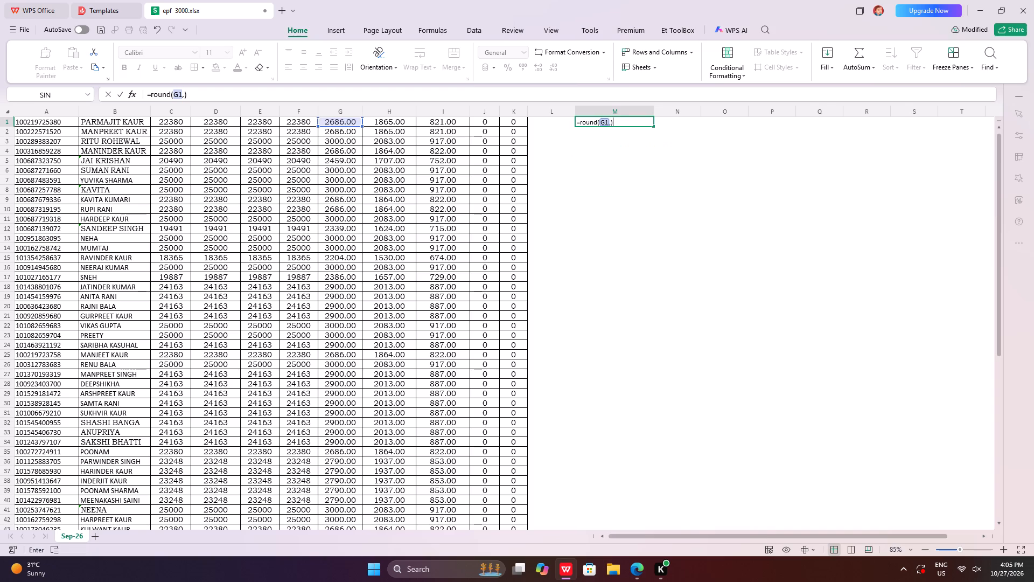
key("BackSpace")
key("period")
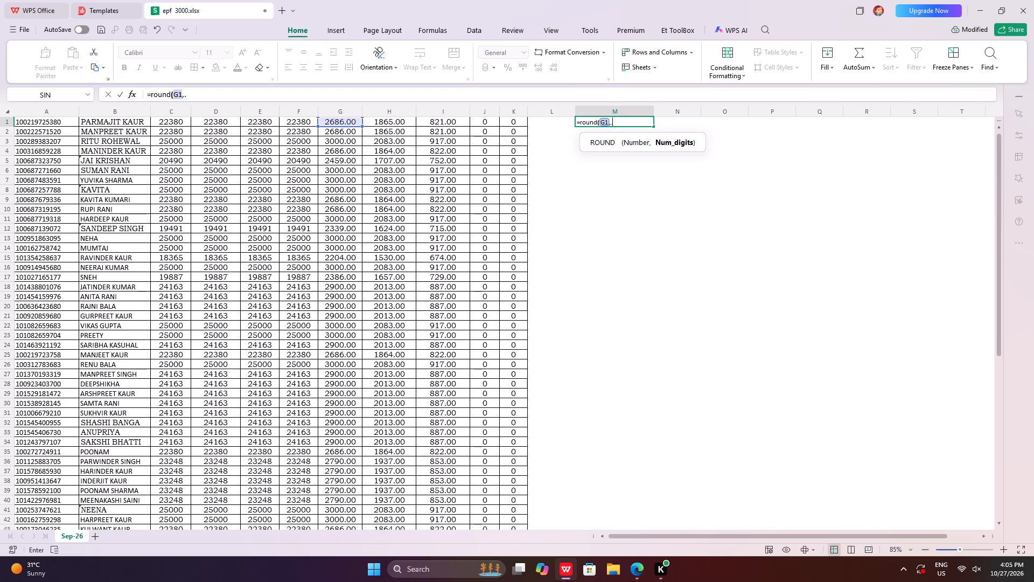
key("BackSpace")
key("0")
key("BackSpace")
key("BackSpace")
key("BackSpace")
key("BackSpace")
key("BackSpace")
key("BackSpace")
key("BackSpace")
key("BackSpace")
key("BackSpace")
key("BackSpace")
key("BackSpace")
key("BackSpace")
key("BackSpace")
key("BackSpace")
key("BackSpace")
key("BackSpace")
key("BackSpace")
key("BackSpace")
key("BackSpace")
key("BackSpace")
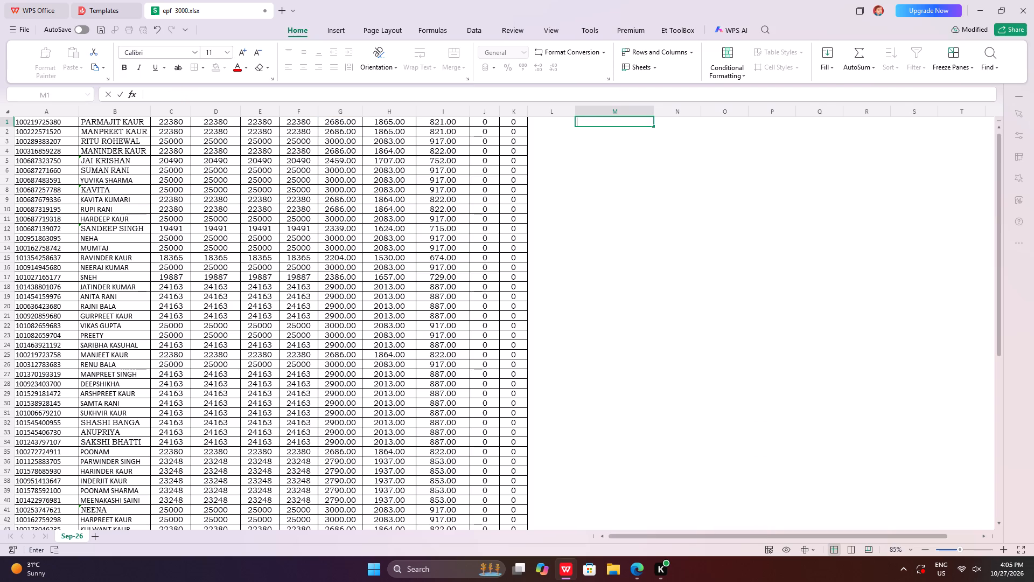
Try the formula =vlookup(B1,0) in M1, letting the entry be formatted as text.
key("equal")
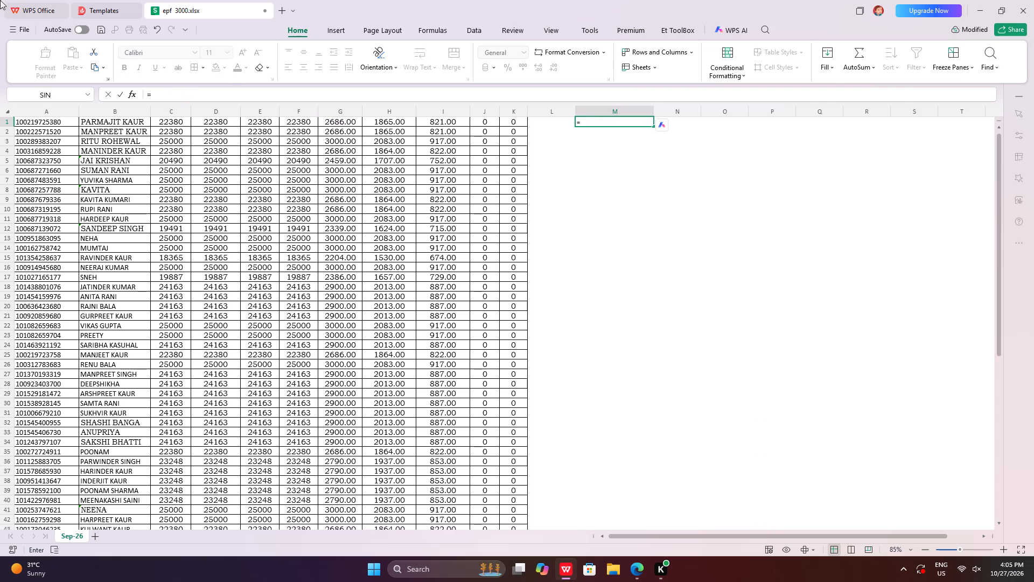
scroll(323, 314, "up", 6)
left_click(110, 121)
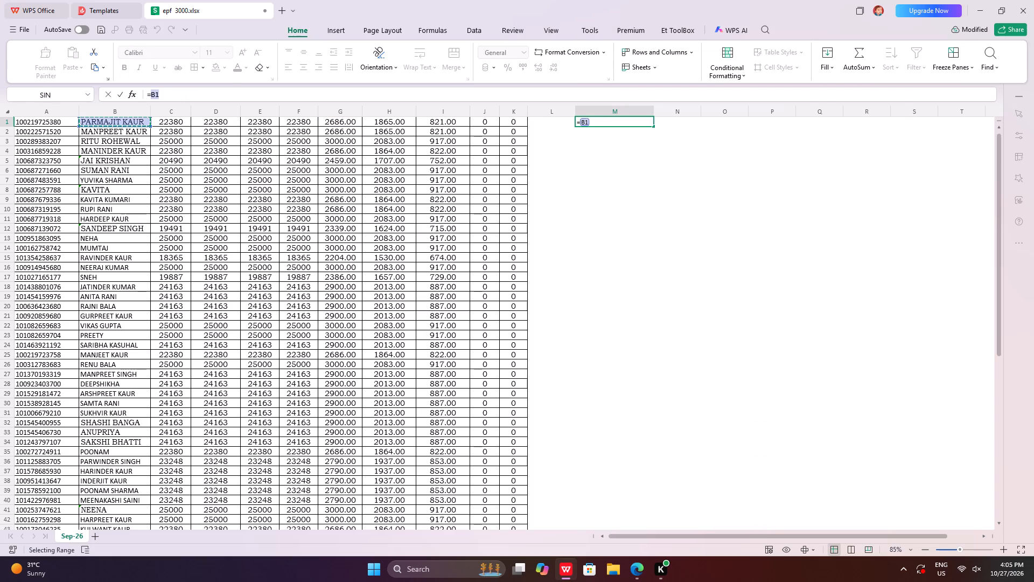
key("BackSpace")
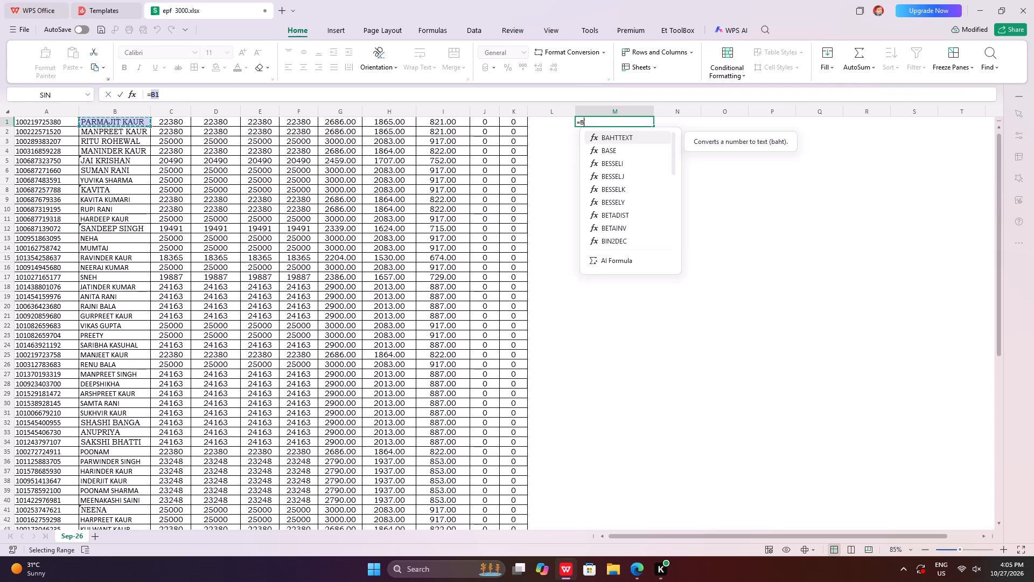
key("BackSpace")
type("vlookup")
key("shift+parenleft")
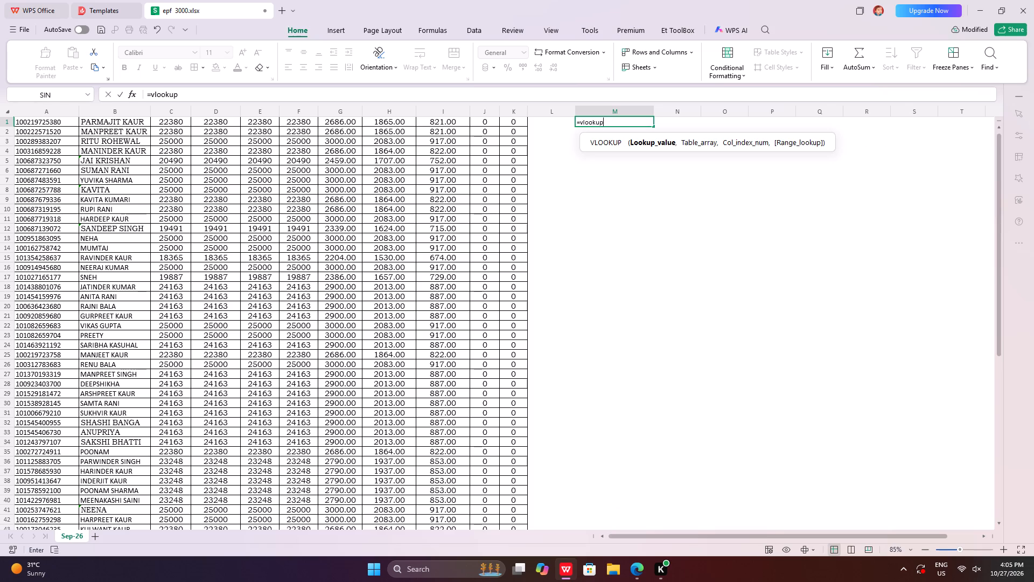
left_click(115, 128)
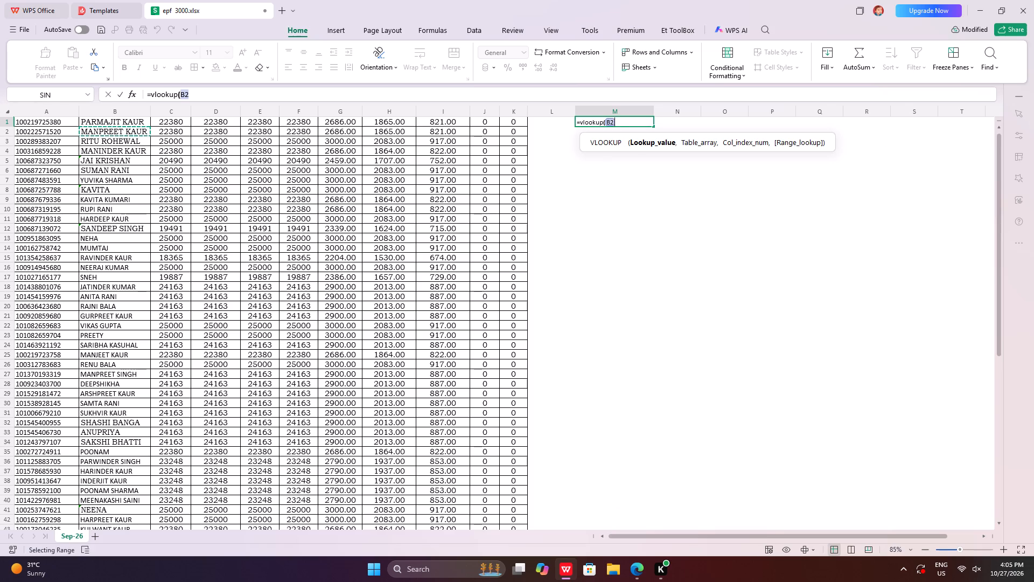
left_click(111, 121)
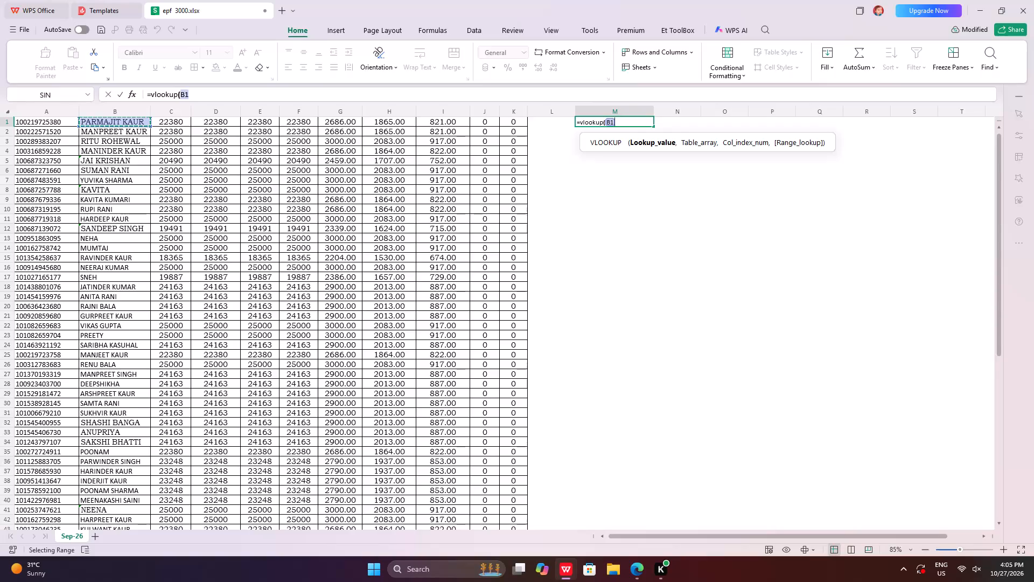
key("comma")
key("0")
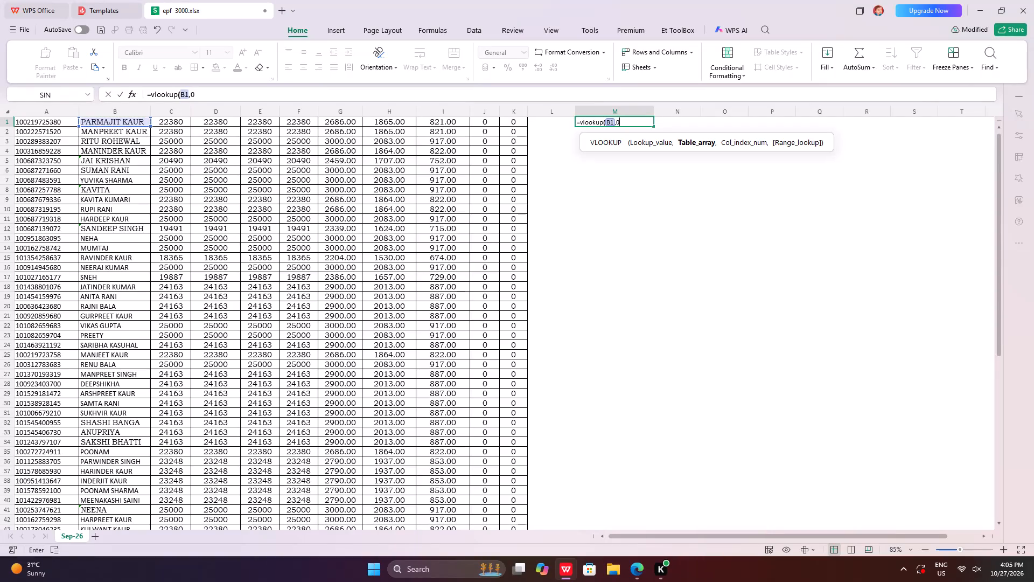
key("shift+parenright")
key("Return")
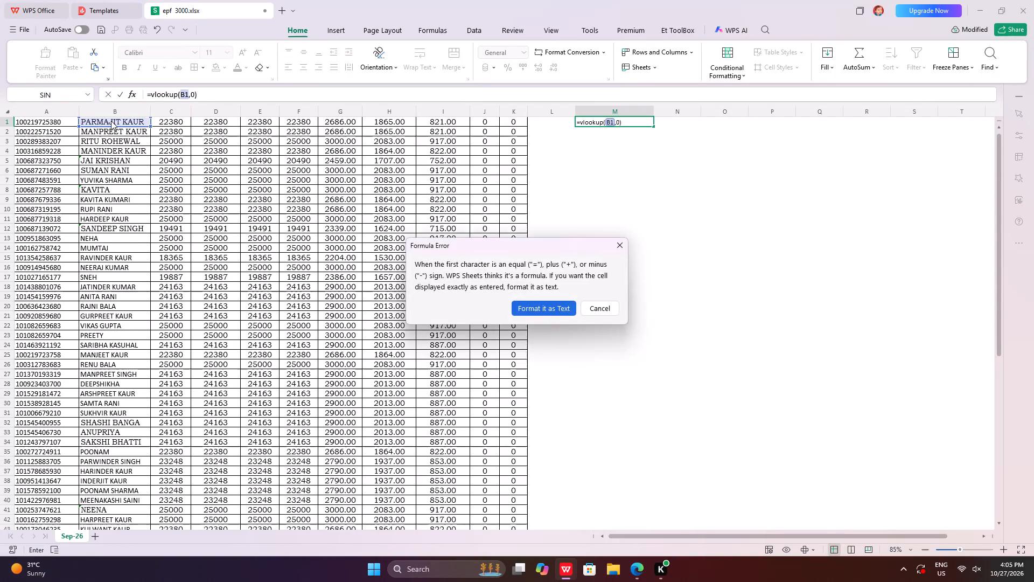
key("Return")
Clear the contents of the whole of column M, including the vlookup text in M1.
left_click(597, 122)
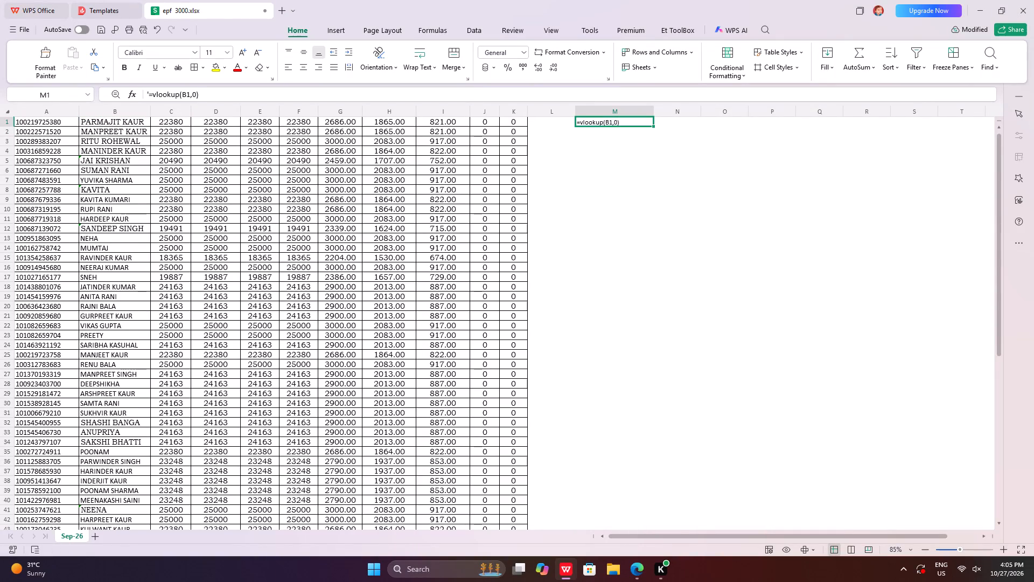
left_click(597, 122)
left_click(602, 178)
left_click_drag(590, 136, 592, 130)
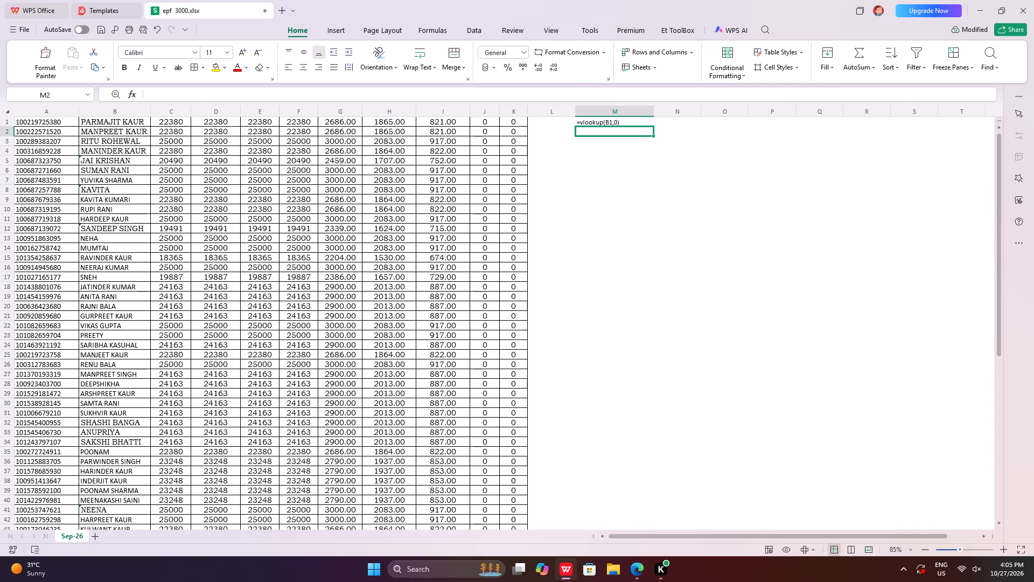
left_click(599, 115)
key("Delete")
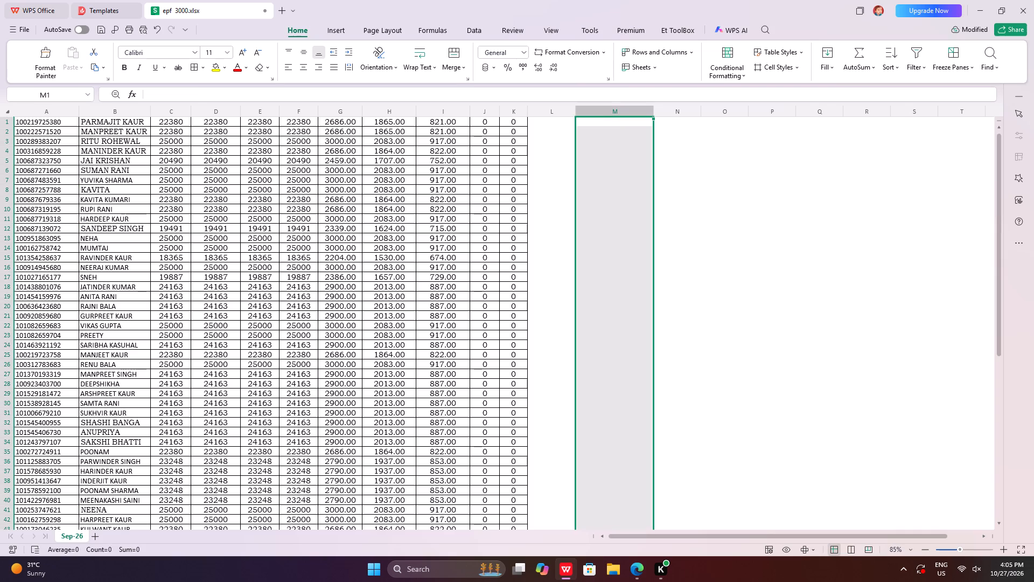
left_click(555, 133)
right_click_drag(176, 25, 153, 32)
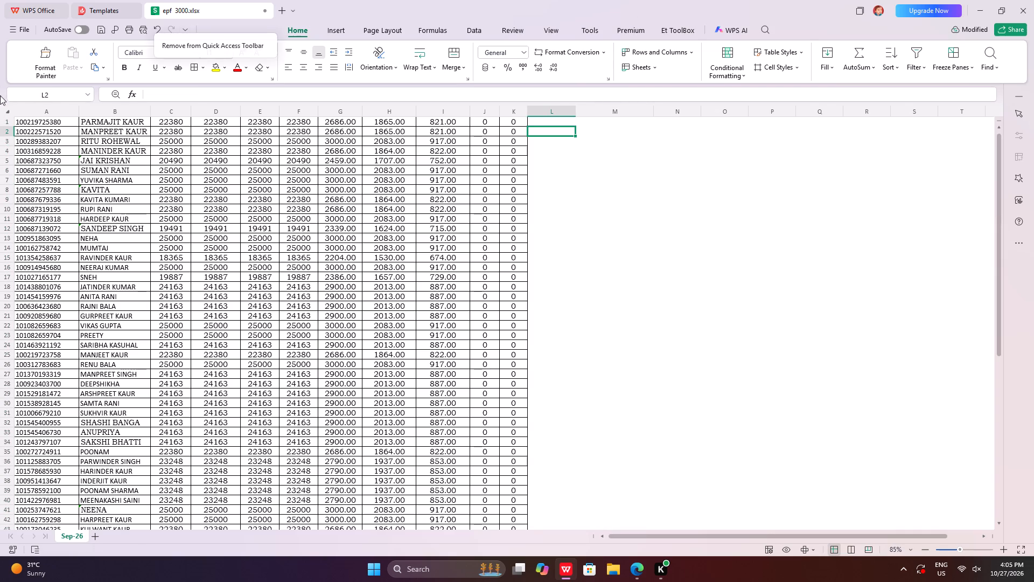
Centre the contents of columns A to K horizontally and vertically and make them bold.
left_click_drag(30, 108, 514, 105)
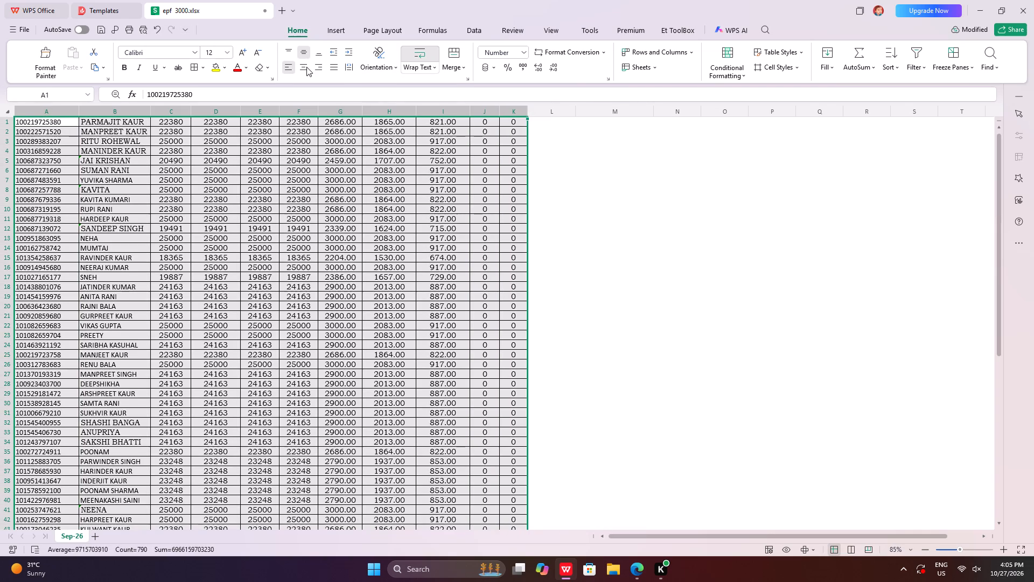
left_click(306, 67)
left_click(302, 53)
left_click(116, 67)
left_click(124, 67)
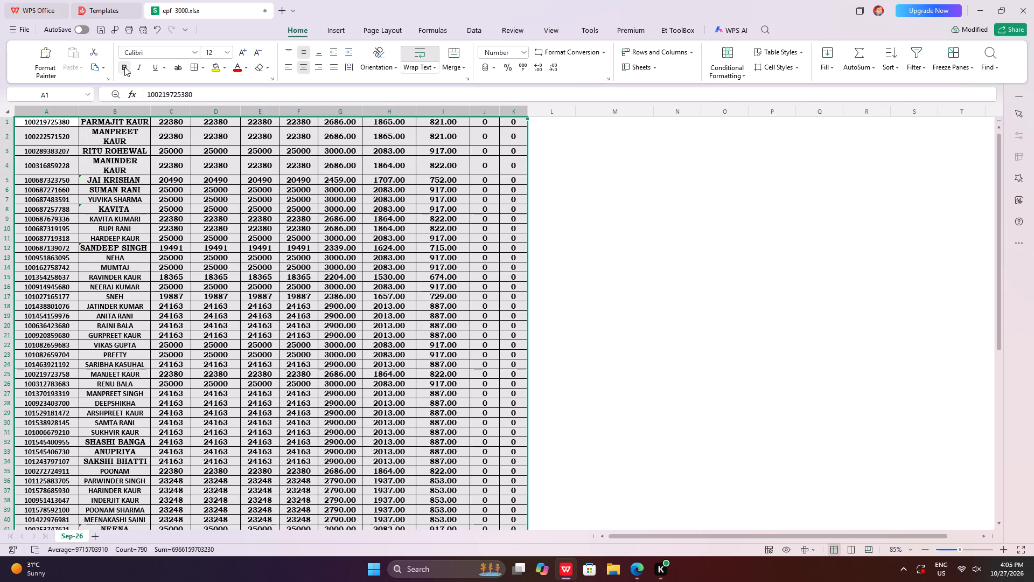
scroll(218, 241, "up", 12)
Make rows 1 to 72 uniformly taller and keep their contents centred horizontally and vertically.
left_click(13, 120)
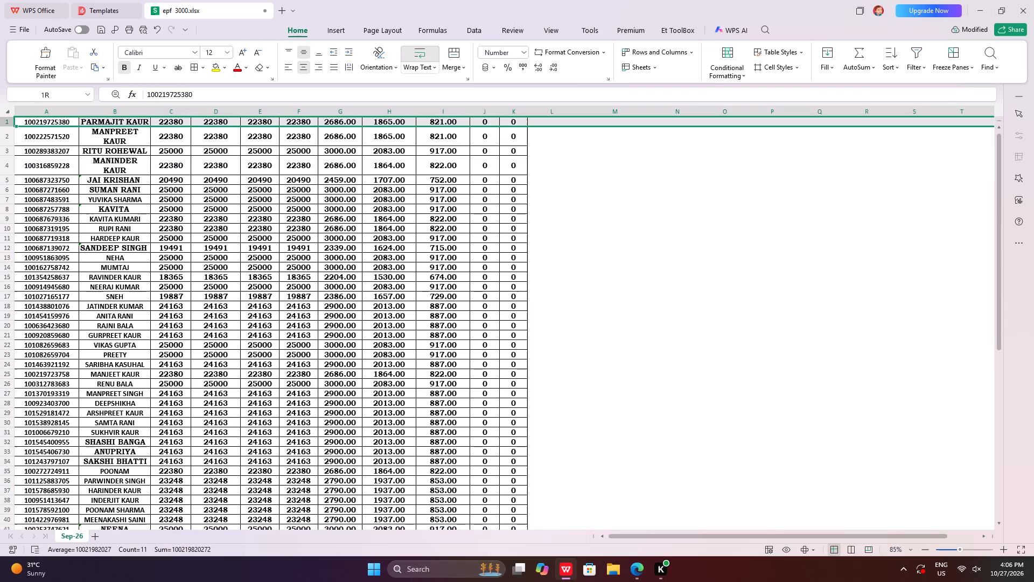
key("ctrl+shift+Down")
scroll(5, 267, "down", 5)
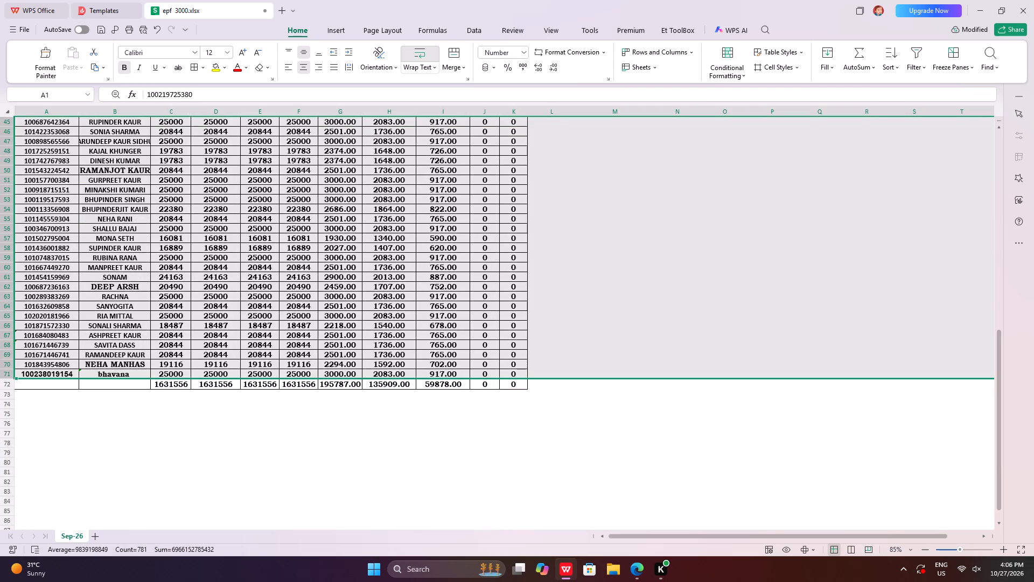
key("shift+Down")
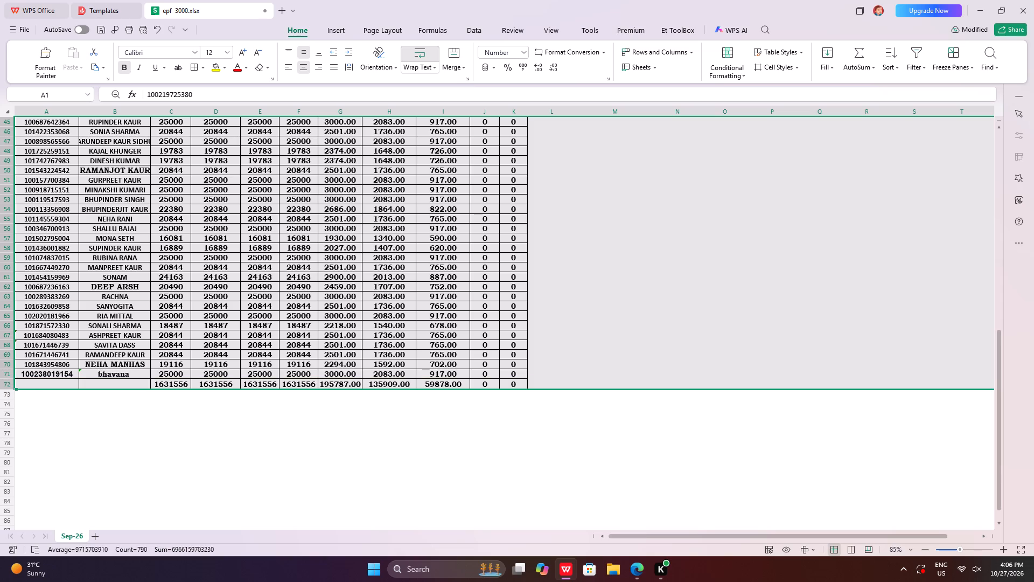
left_click_drag(11, 389, 11, 396)
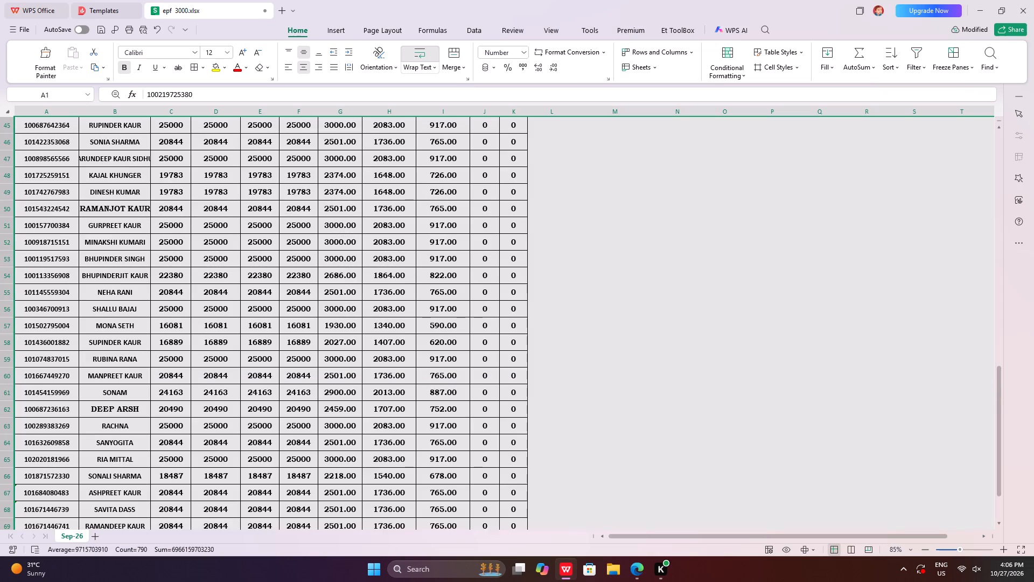
left_click(302, 67)
left_click(305, 47)
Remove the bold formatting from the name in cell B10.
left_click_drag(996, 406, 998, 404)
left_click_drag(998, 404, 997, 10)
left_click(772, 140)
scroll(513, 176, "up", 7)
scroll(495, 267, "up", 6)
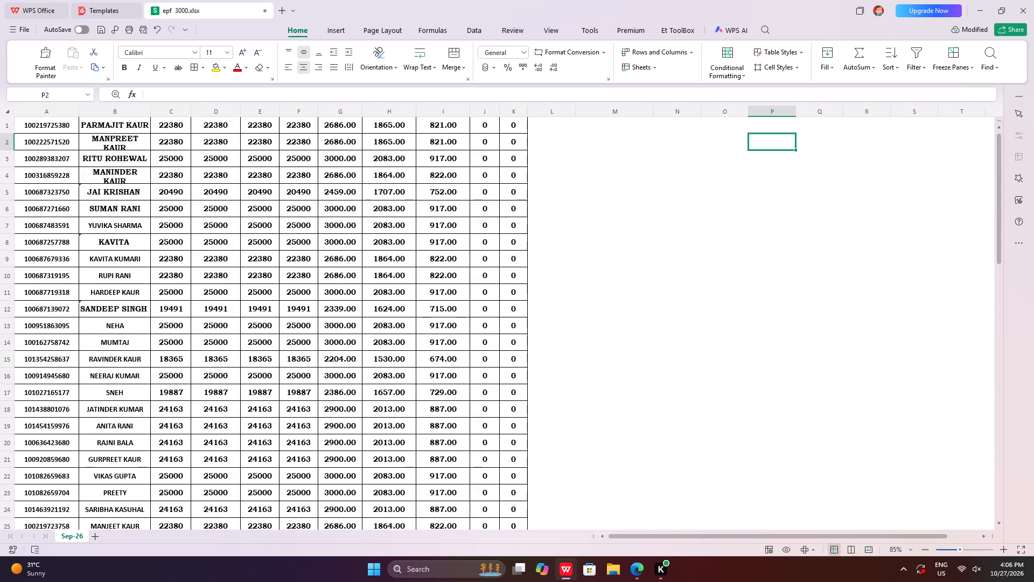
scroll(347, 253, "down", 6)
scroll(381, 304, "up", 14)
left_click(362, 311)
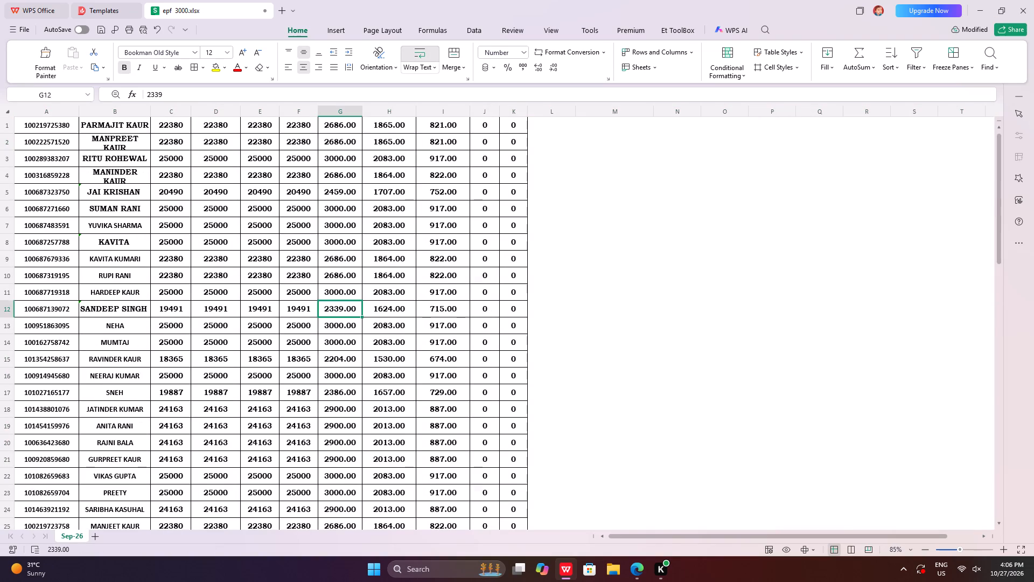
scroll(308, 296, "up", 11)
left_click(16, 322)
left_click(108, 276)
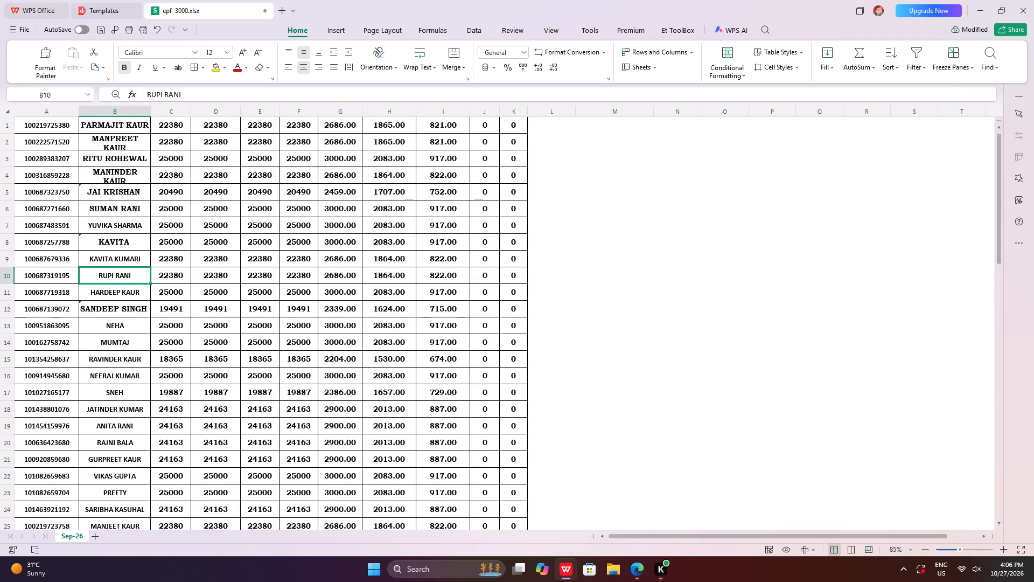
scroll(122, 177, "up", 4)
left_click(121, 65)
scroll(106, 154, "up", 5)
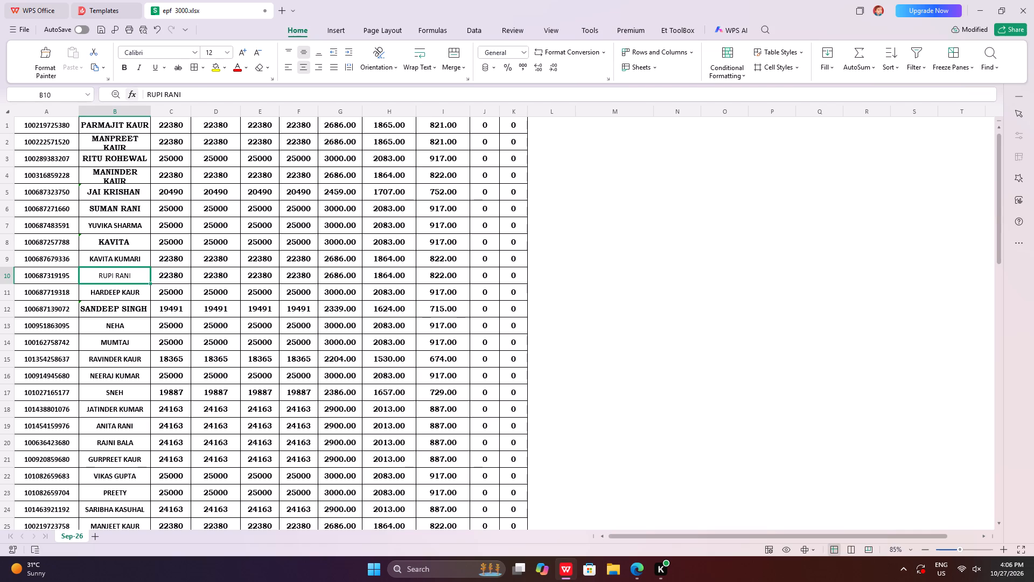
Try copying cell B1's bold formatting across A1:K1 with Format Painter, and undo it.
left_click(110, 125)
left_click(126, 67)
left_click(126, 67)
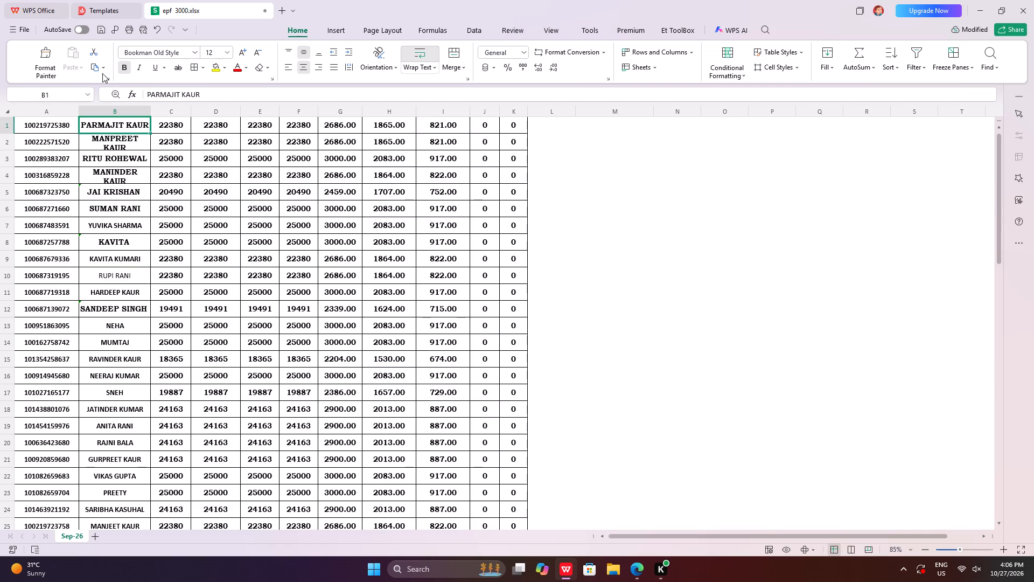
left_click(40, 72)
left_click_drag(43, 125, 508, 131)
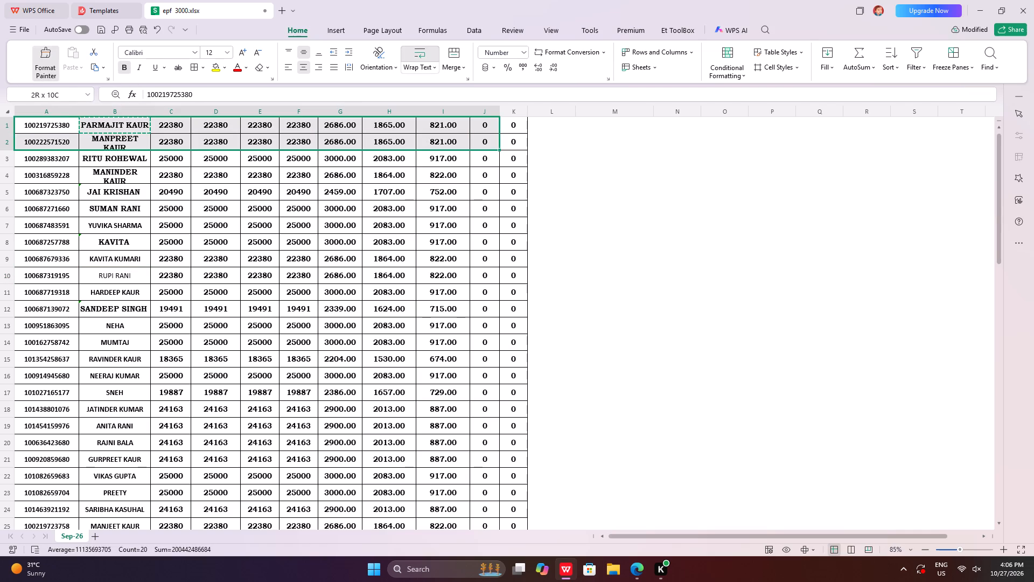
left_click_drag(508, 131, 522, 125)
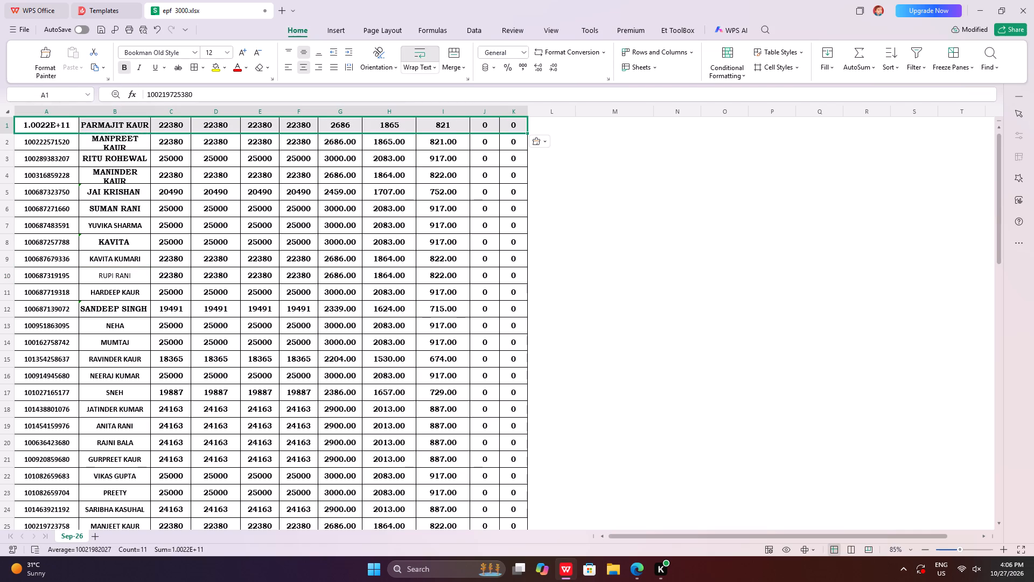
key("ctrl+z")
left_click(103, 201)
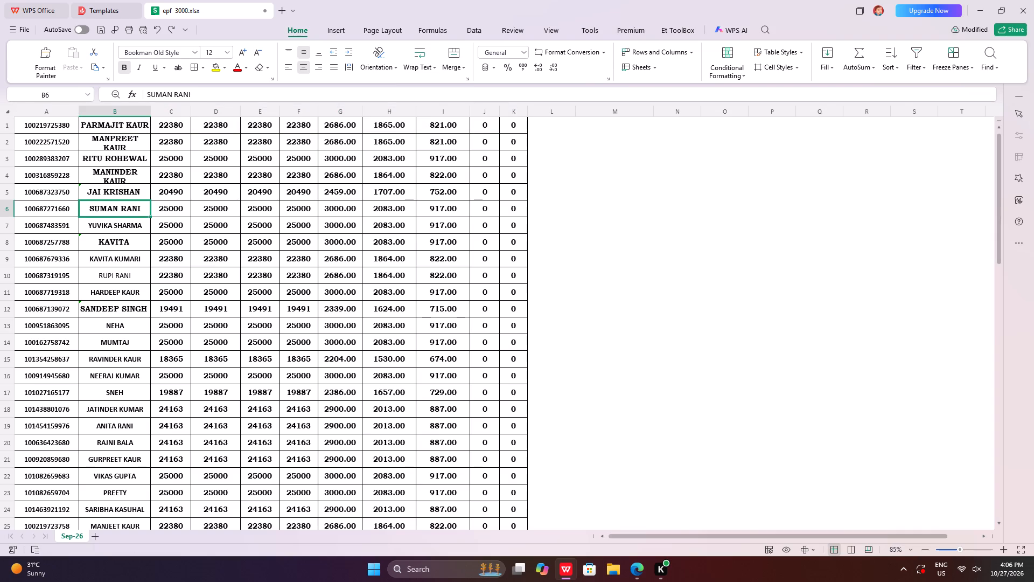
Copy cell A1's formatting with Format Painter over all the data rows, A1 to K71.
left_click(58, 121)
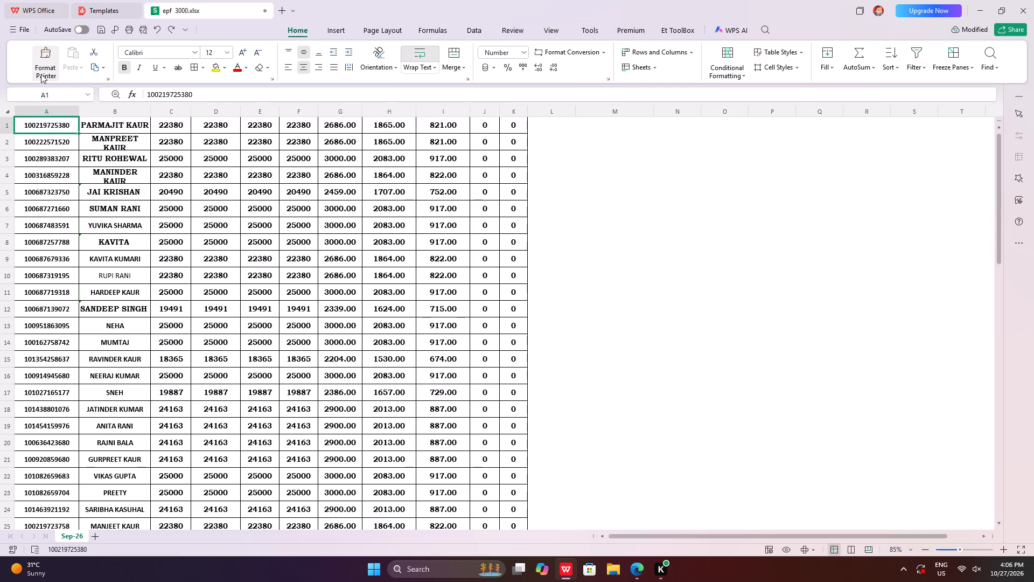
double_click(41, 74)
key("shift+Right")
key("shift+Right")
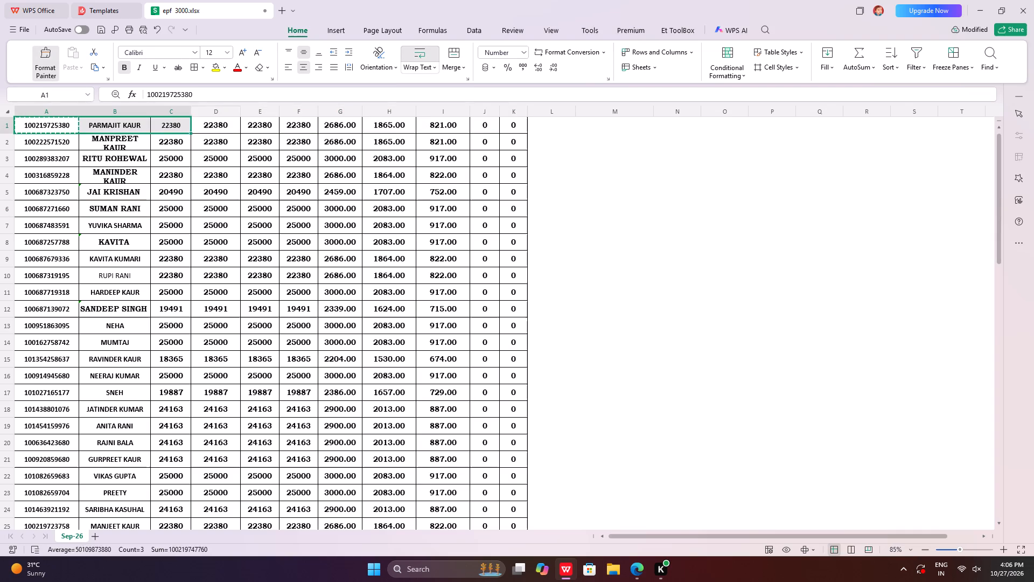
key("shift+Right")
key("shift+Right")
key("shift+Right")
key("shift+Right")
key("shift+Right")
key("shift+Right")
key("shift+Right")
key("shift+Right")
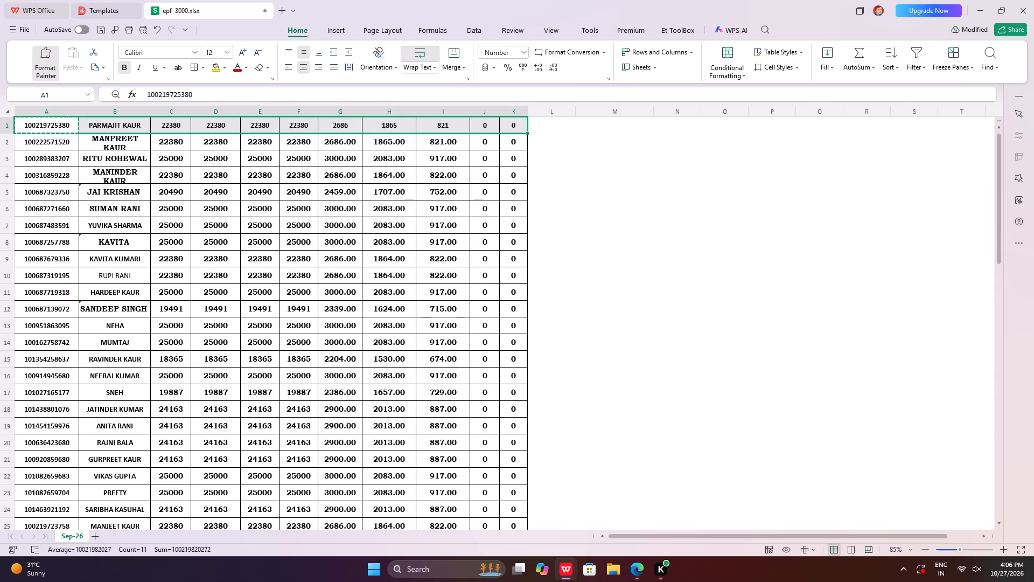
key("ctrl+shift+Down")
key("ctrl+Down")
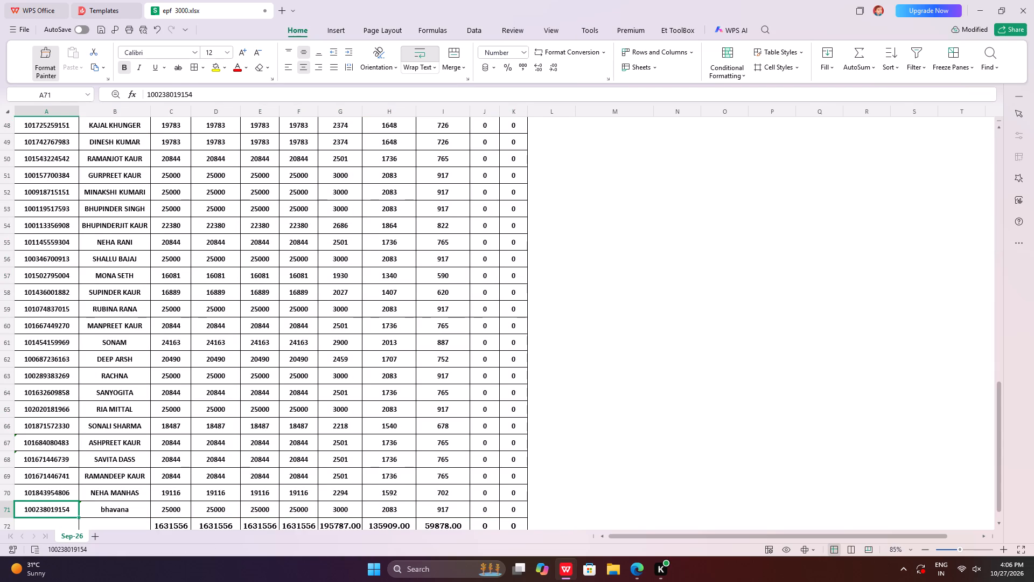
Save the workbook.
scroll(78, 176, "down", 3)
scroll(87, 267, "up", 10)
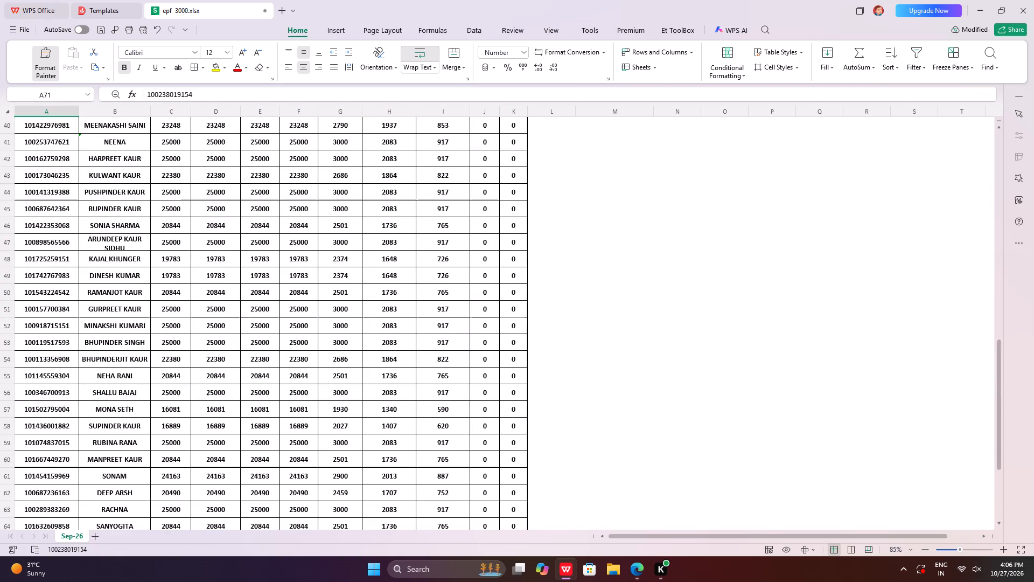
scroll(92, 262, "up", 11)
scroll(92, 258, "up", 20)
scroll(92, 258, "up", 2)
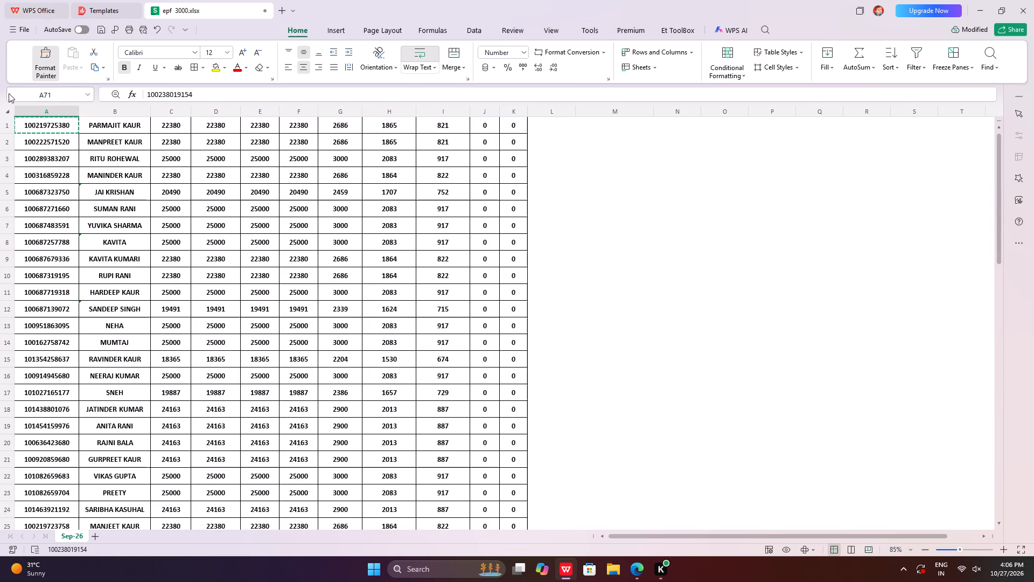
left_click(21, 25)
left_click_drag(41, 89, 48, 104)
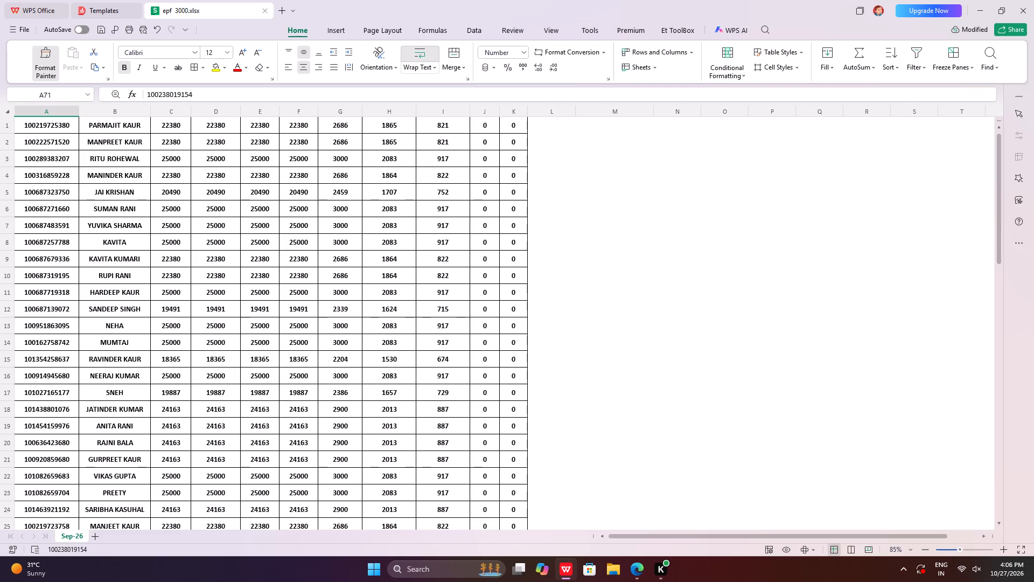
Examine the total formula in cell C72 and the range it covers, keeping it as it is.
left_click(110, 146)
scroll(211, 209, "down", 2)
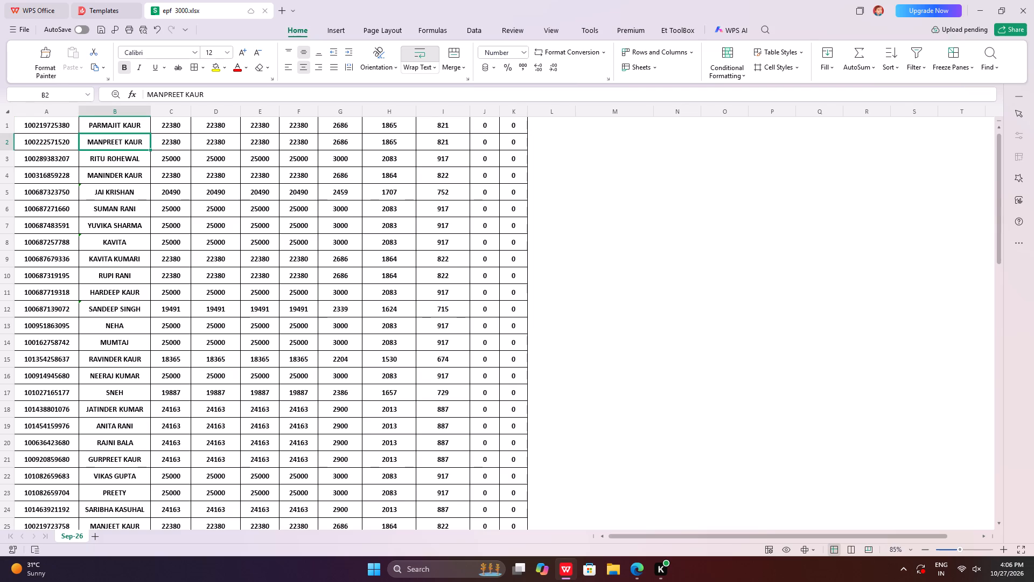
scroll(221, 234, "down", 11)
scroll(191, 377, "down", 6)
scroll(155, 478, "down", 7)
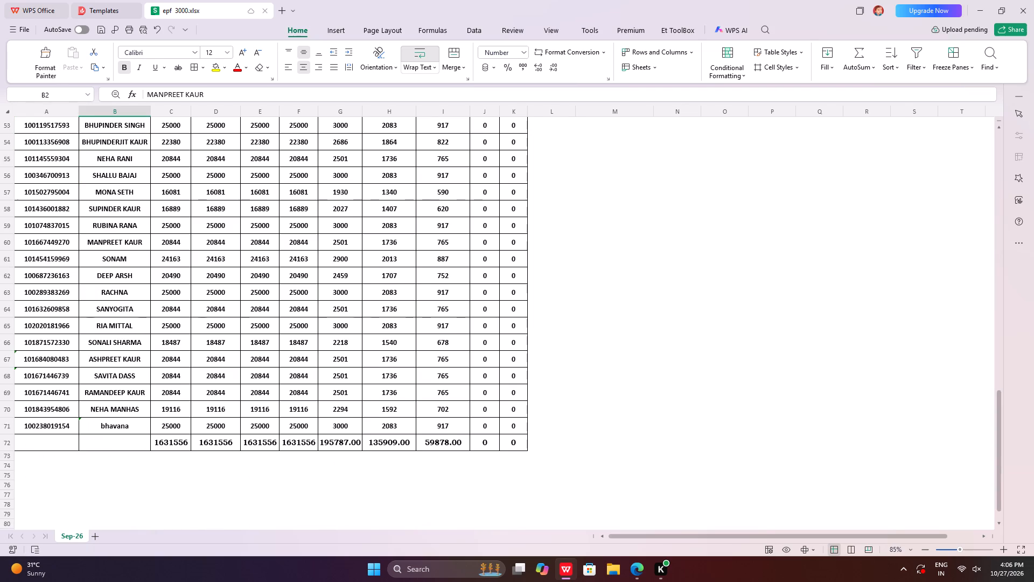
scroll(438, 190, "down", 6)
double_click(160, 243)
scroll(166, 332, "up", 7)
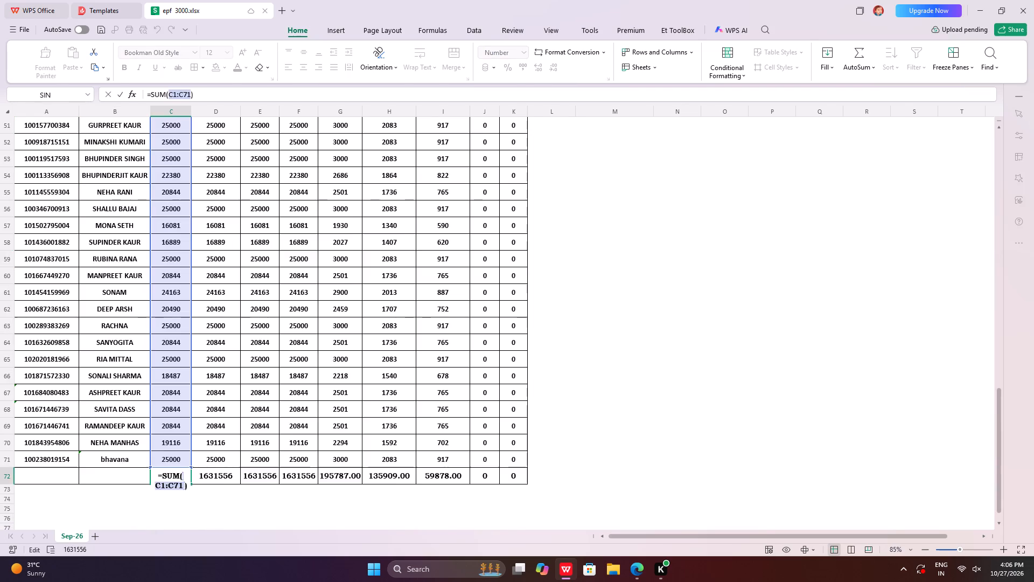
scroll(166, 333, "up", 20)
scroll(166, 333, "up", 16)
key("Return")
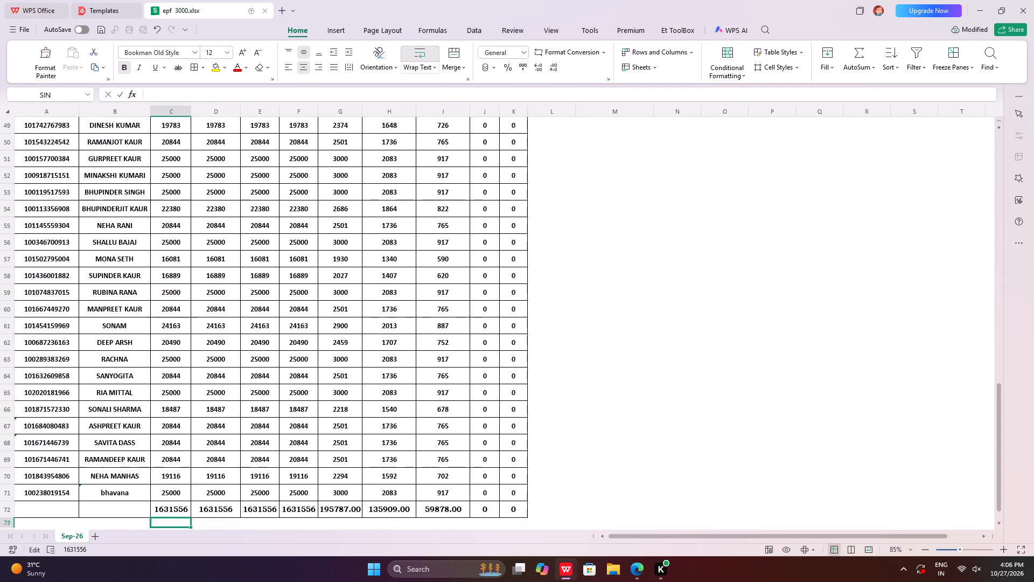
scroll(163, 340, "down", 7)
left_click(173, 282)
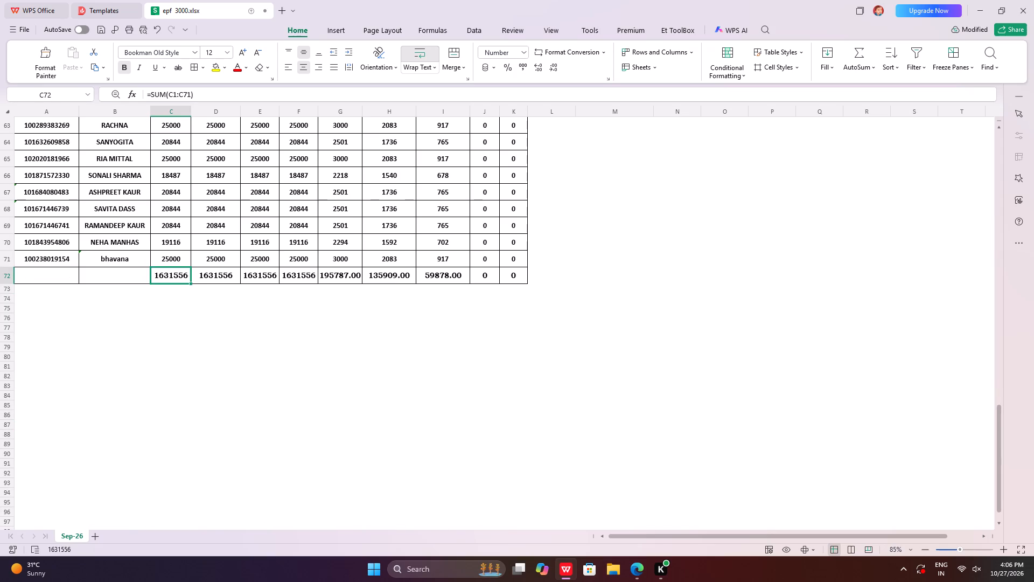
left_click(190, 282)
double_click(181, 273)
key("Return")
left_click(184, 277)
Look over the total row and the reformatted contribution rows above it.
scroll(497, 507, "down", 5)
scroll(404, 515, "down", 2)
scroll(404, 515, "up", 6)
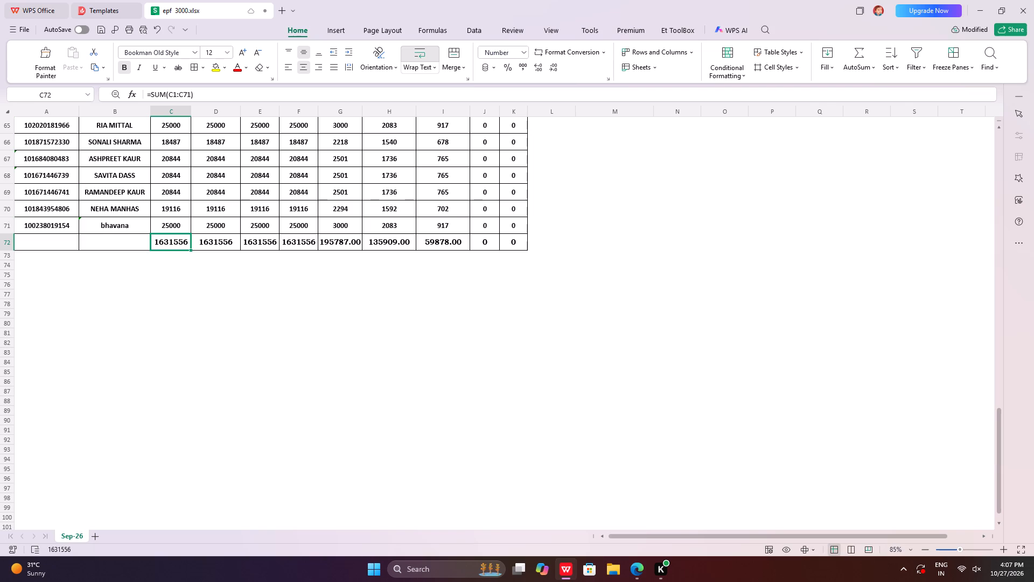
scroll(342, 363, "up", 9)
scroll(456, 411, "up", 7)
scroll(222, 423, "up", 10)
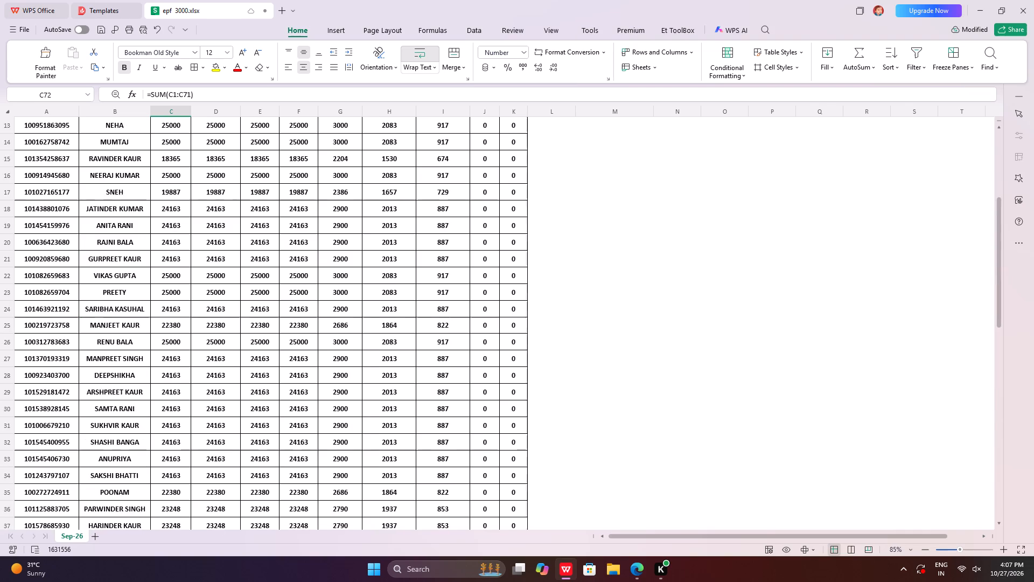
Examine the top contribution rows, checking individual entries in columns A, C, E, F, I and J without changing them.
scroll(229, 434, "up", 15)
scroll(217, 408, "up", 6)
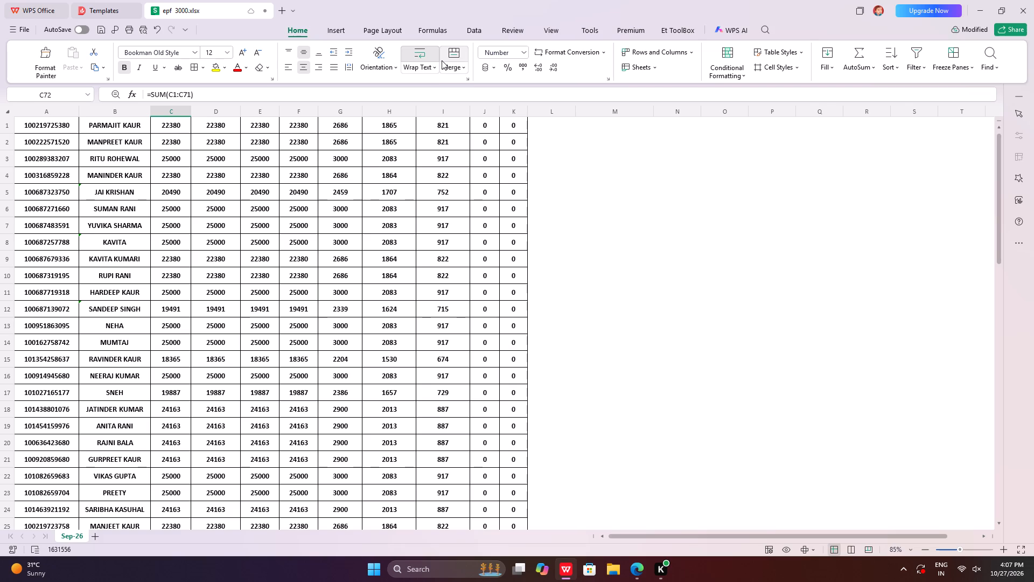
double_click(173, 324)
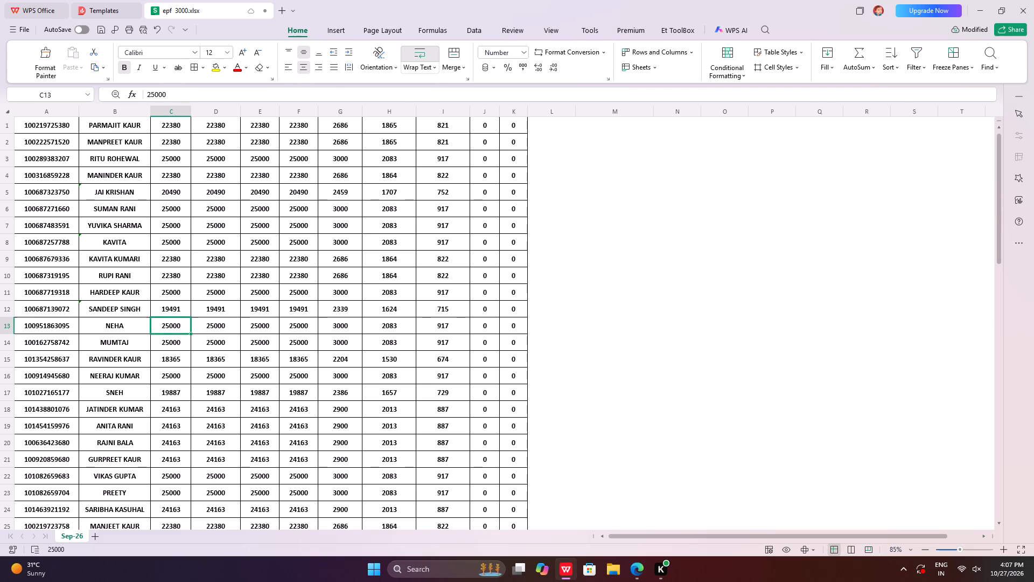
key("Return")
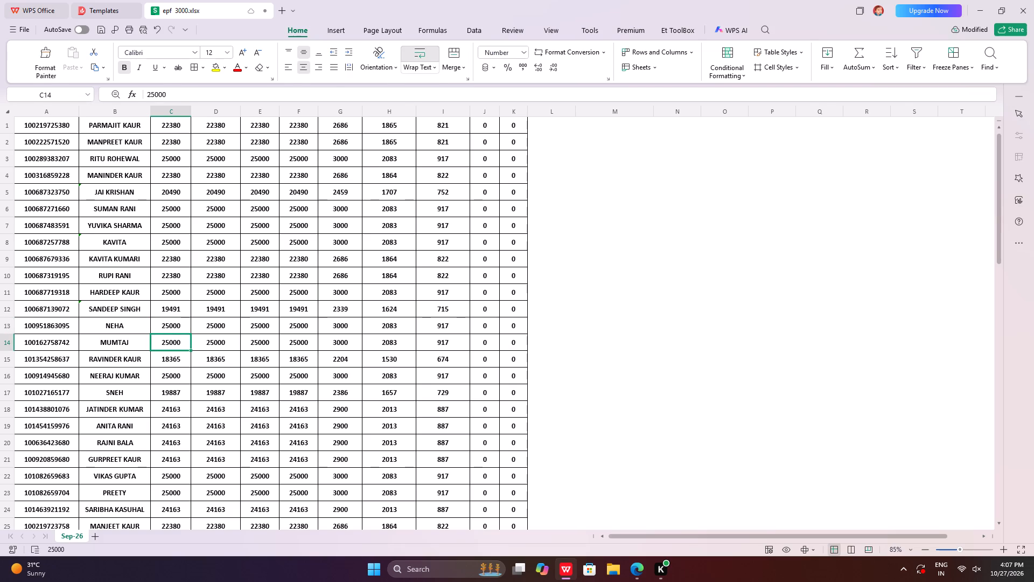
triple_click(54, 321)
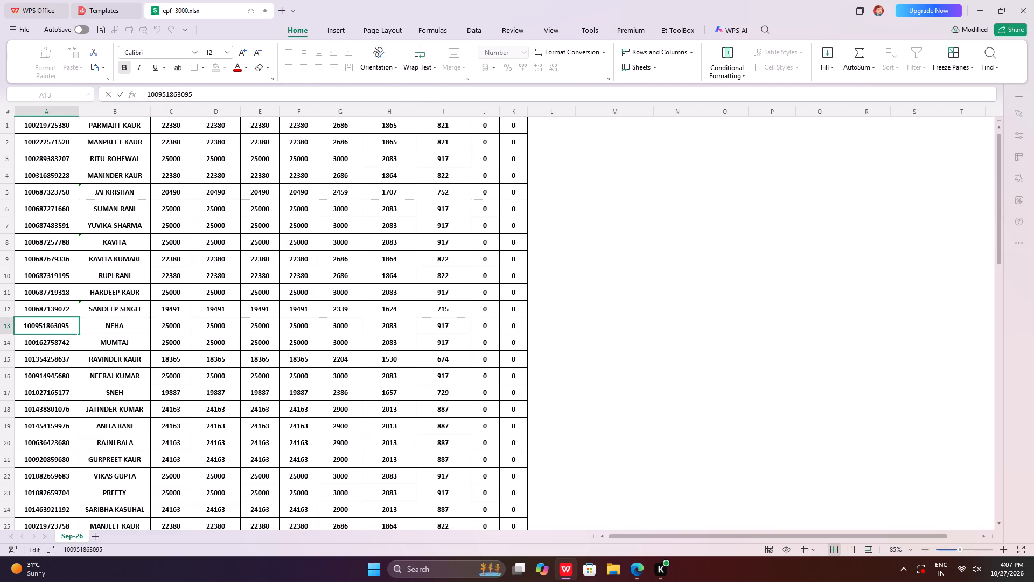
double_click(323, 226)
double_click(284, 293)
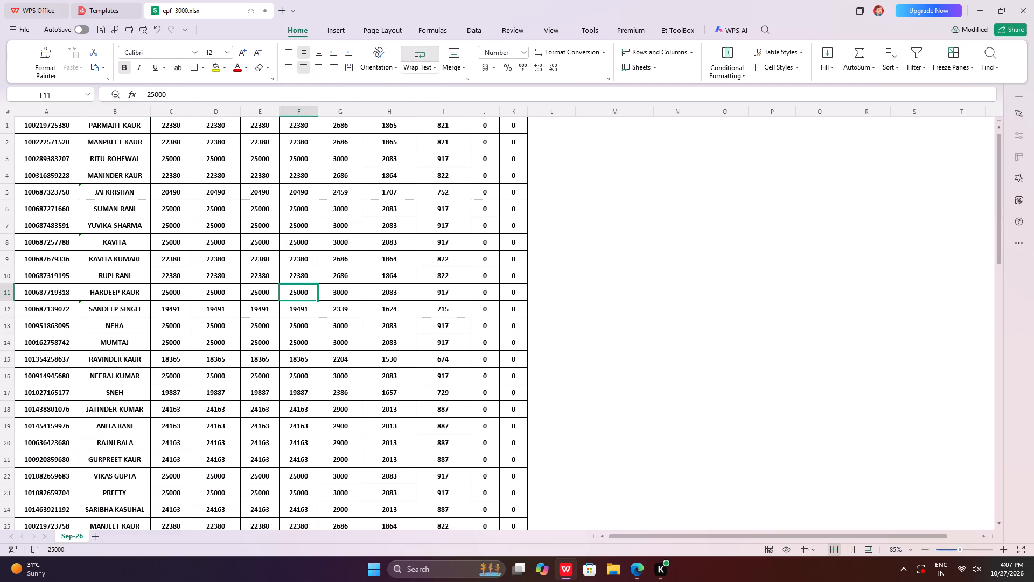
double_click(264, 361)
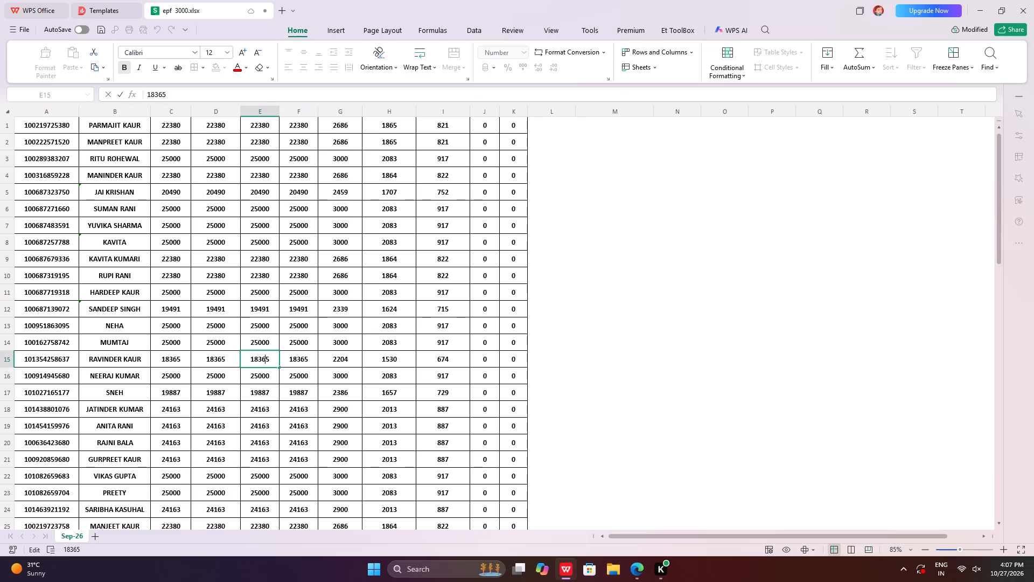
double_click(255, 337)
scroll(296, 253, "up", 12)
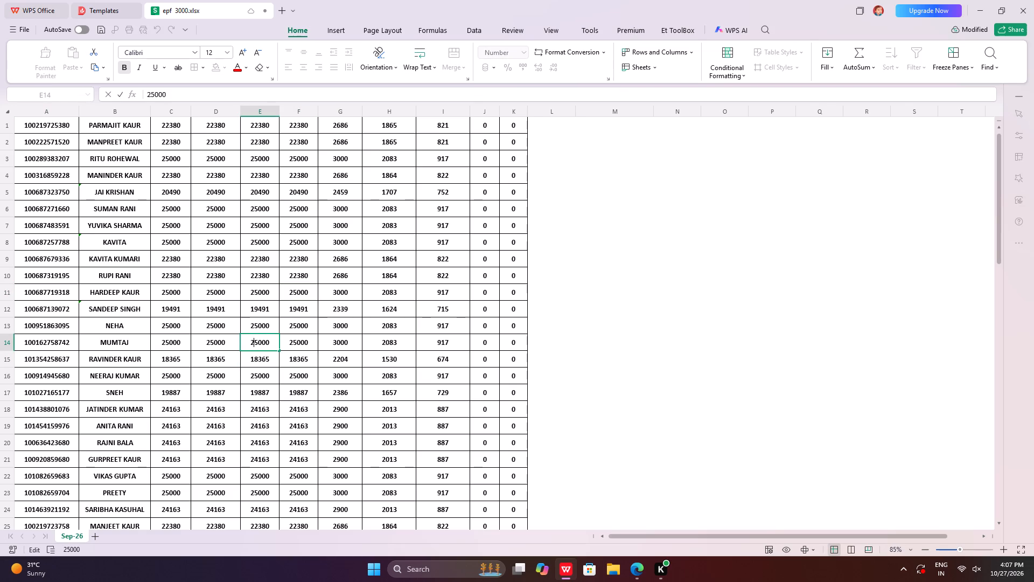
double_click(433, 212)
scroll(291, 323, "up", 7)
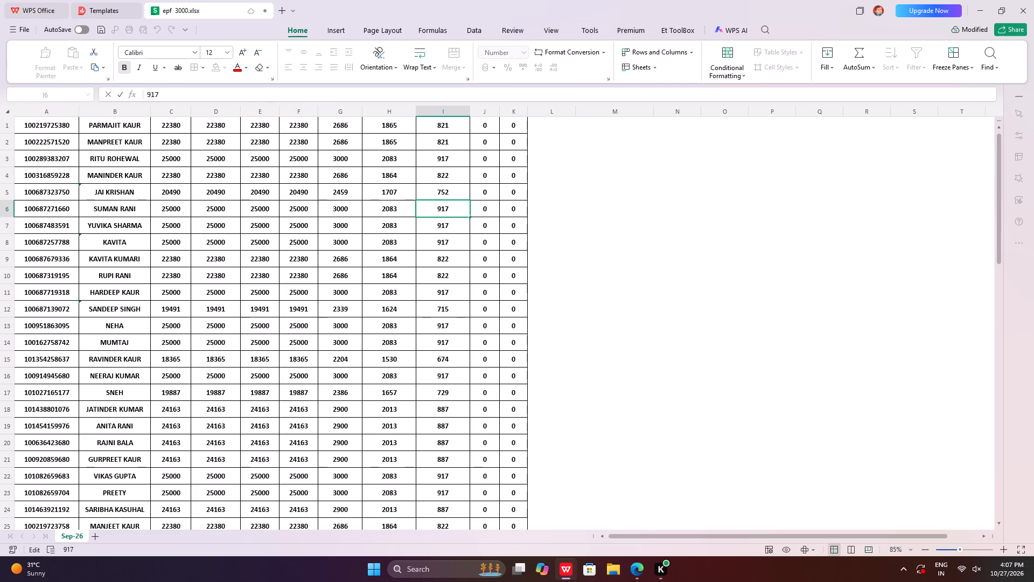
left_click(473, 275)
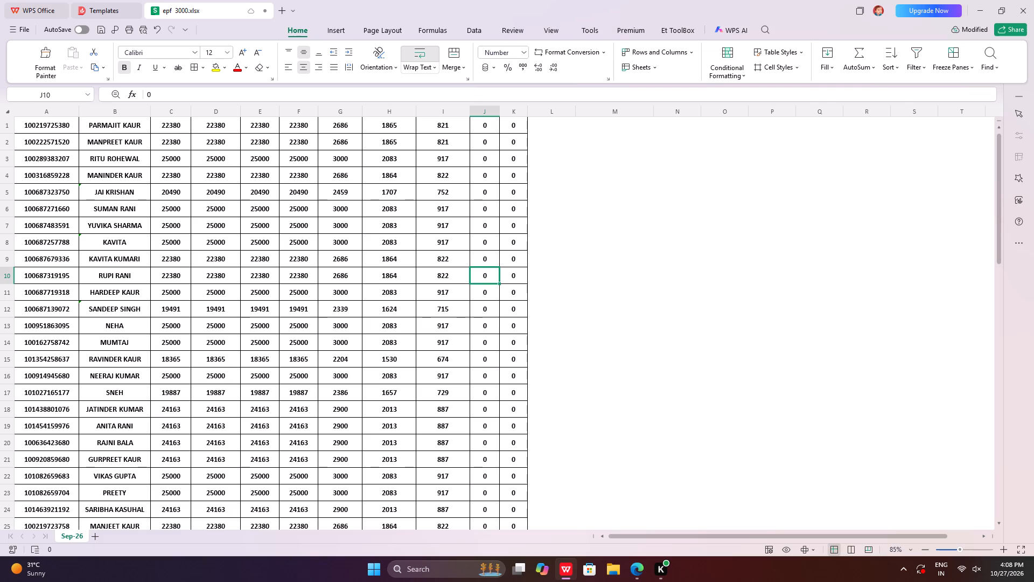
scroll(458, 212, "up", 4)
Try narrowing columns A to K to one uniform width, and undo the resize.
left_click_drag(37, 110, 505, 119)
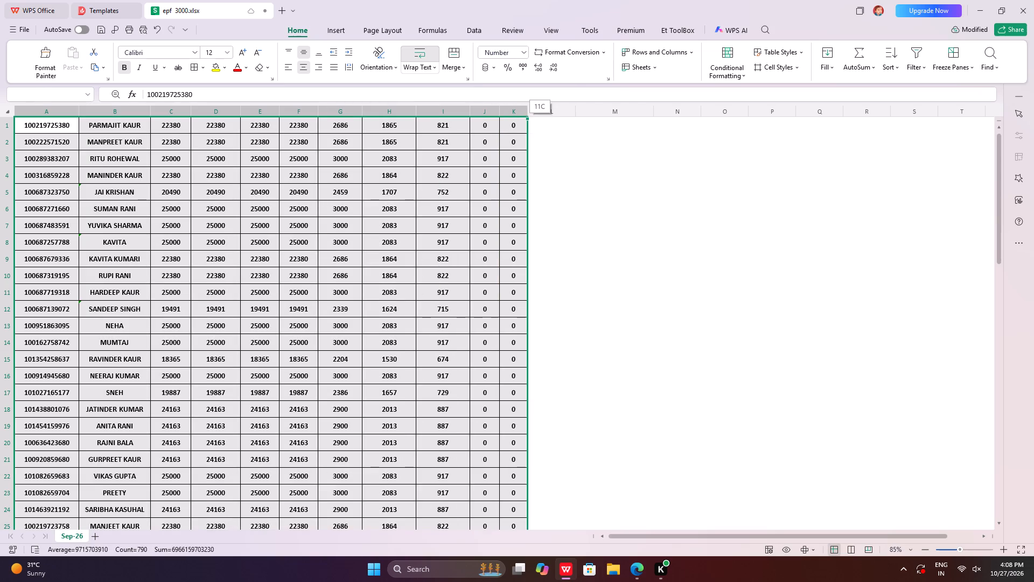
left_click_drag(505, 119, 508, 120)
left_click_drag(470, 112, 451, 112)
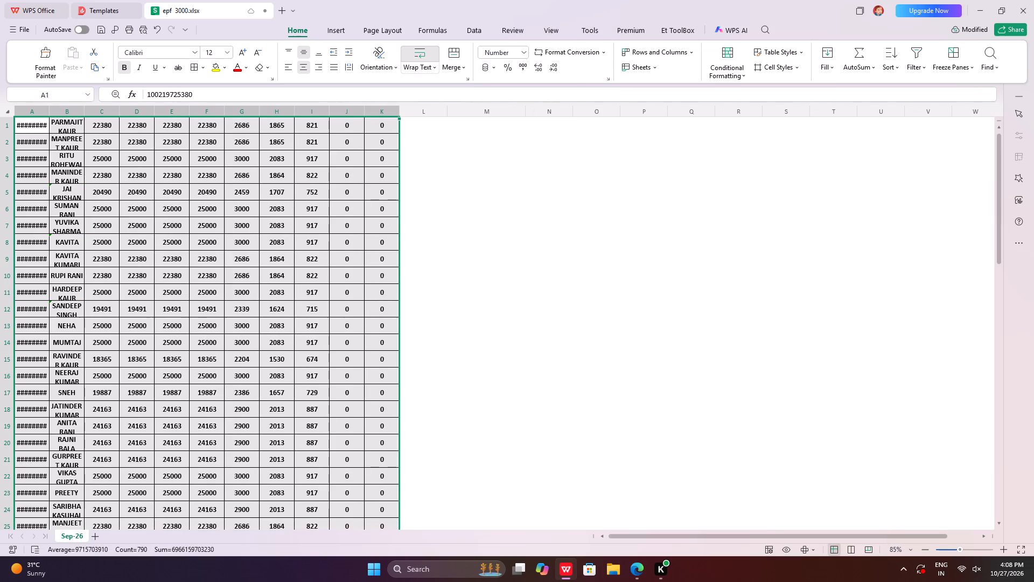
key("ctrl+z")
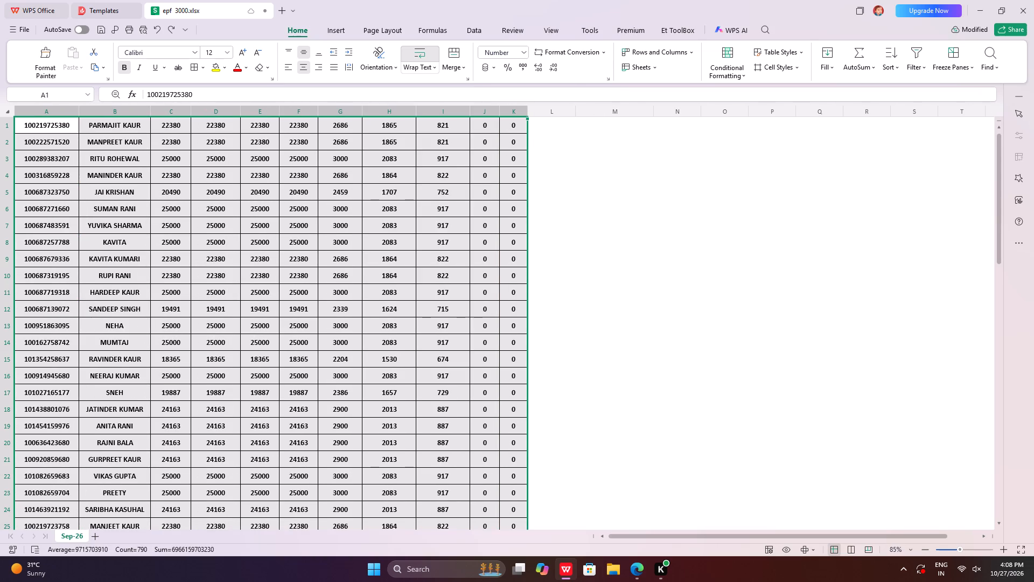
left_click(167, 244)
Save the workbook.
left_click(20, 31)
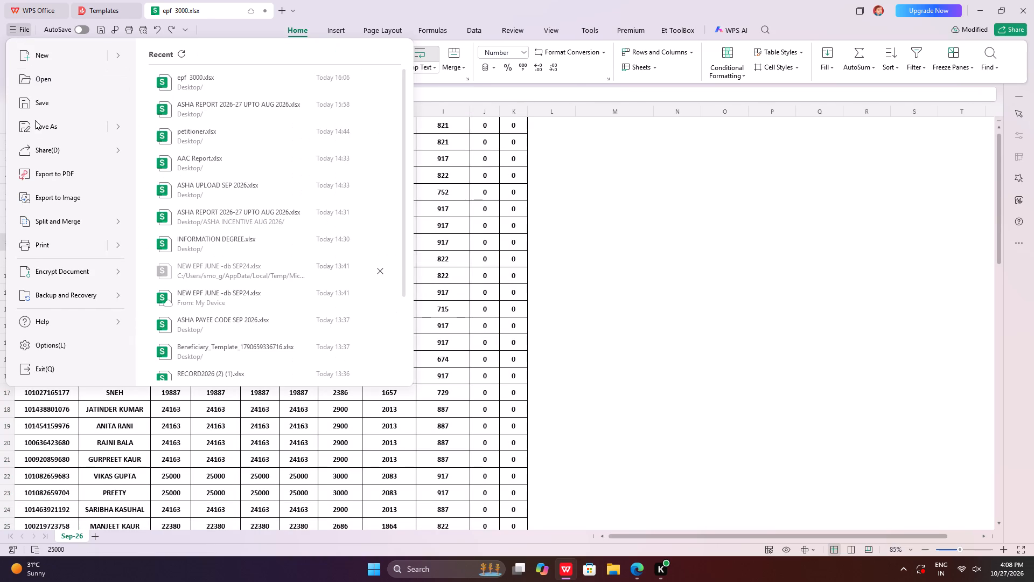
left_click(34, 106)
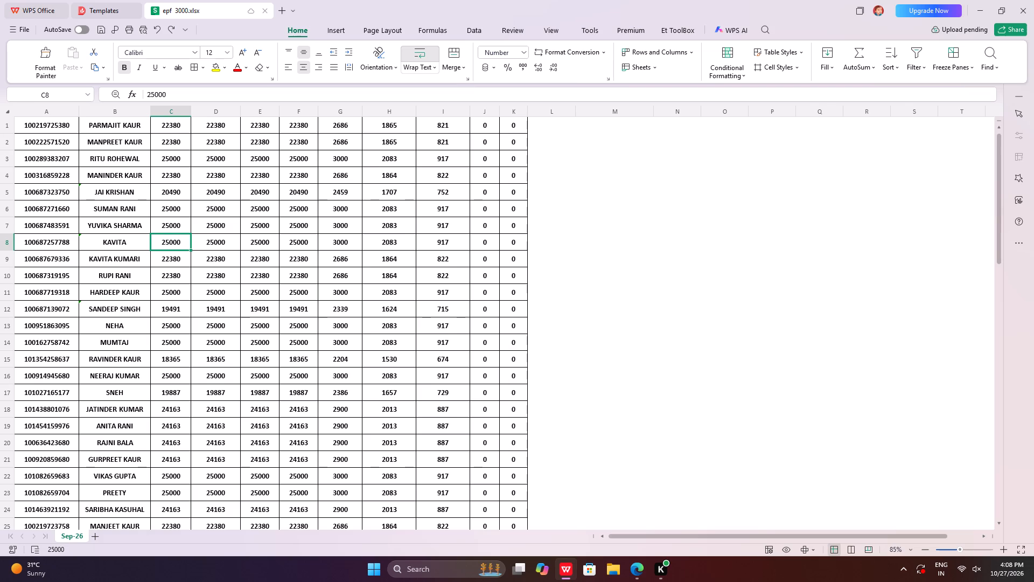
Review the top contribution rows and inspect the name entries in column B between rows 14 and 22.
scroll(85, 511, "down", 2)
scroll(88, 508, "up", 20)
scroll(88, 508, "up", 10)
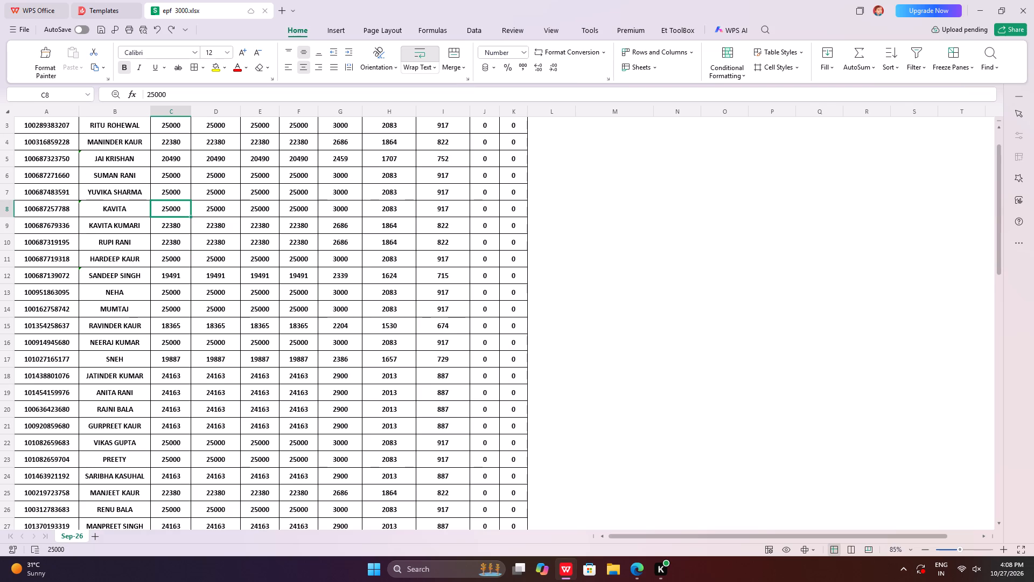
scroll(100, 477, "up", 1)
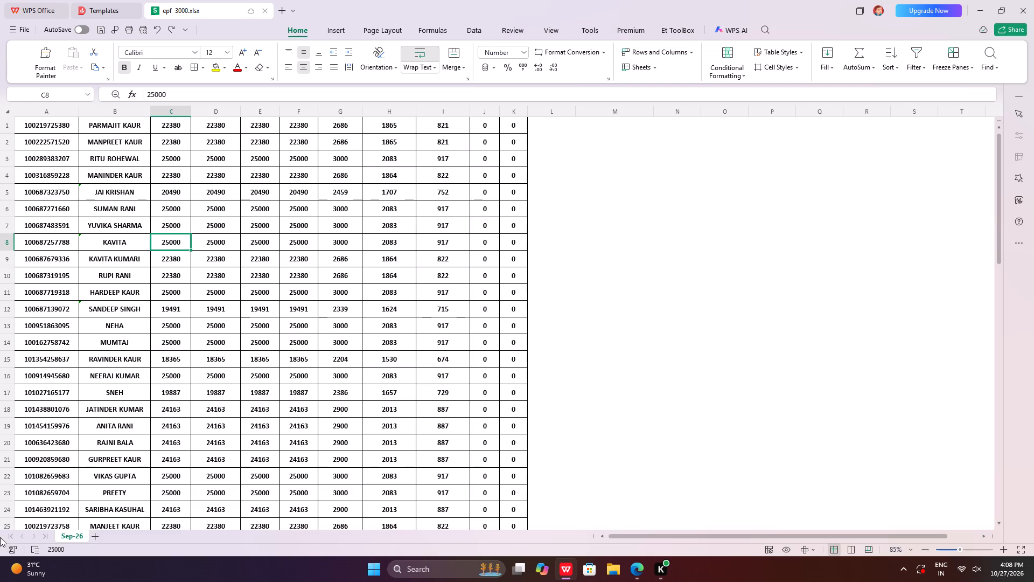
scroll(148, 384, "up", 10)
scroll(158, 397, "down", 6)
scroll(161, 401, "up", 12)
double_click(120, 398)
double_click(115, 420)
double_click(113, 470)
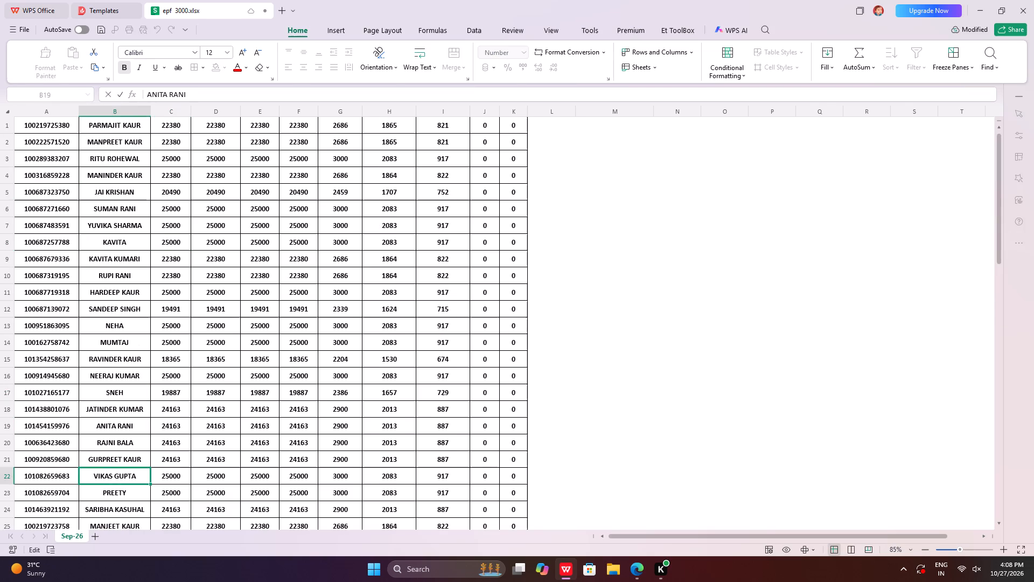
double_click(110, 455)
double_click(110, 436)
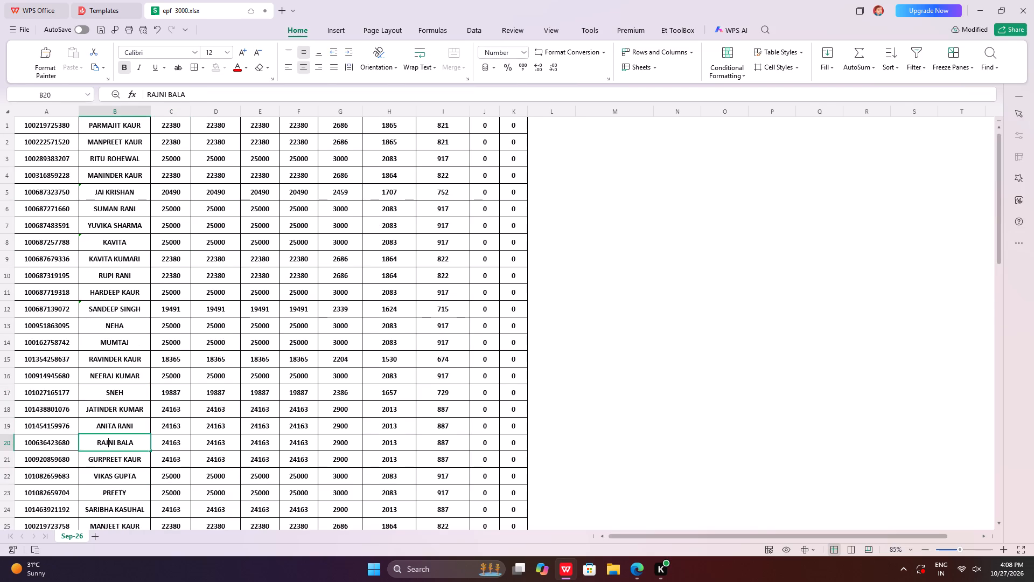
double_click(93, 345)
scroll(95, 345, "up", 5)
scroll(171, 358, "up", 9)
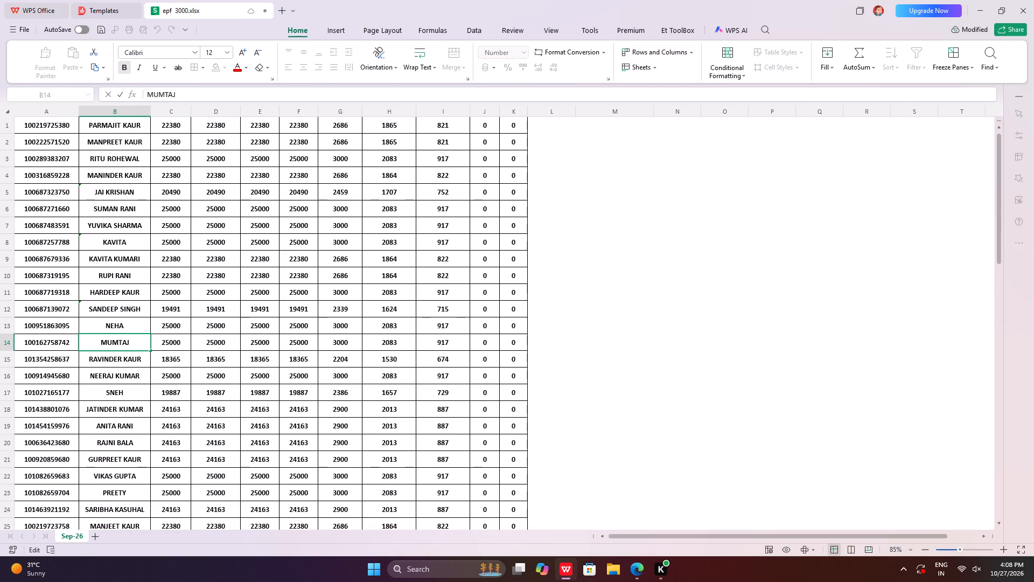
scroll(175, 356, "up", 12)
scroll(0, 288, "up", 3)
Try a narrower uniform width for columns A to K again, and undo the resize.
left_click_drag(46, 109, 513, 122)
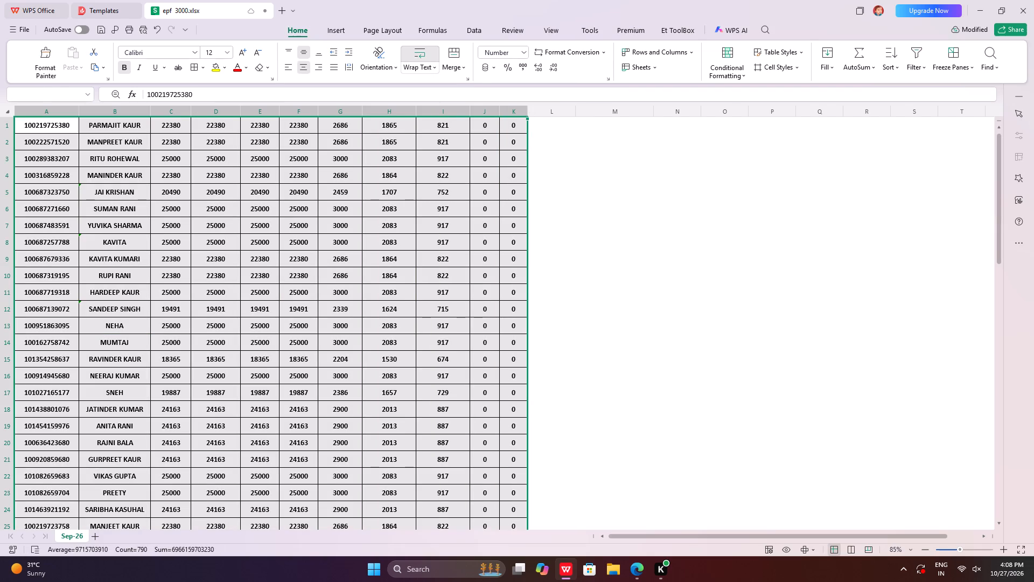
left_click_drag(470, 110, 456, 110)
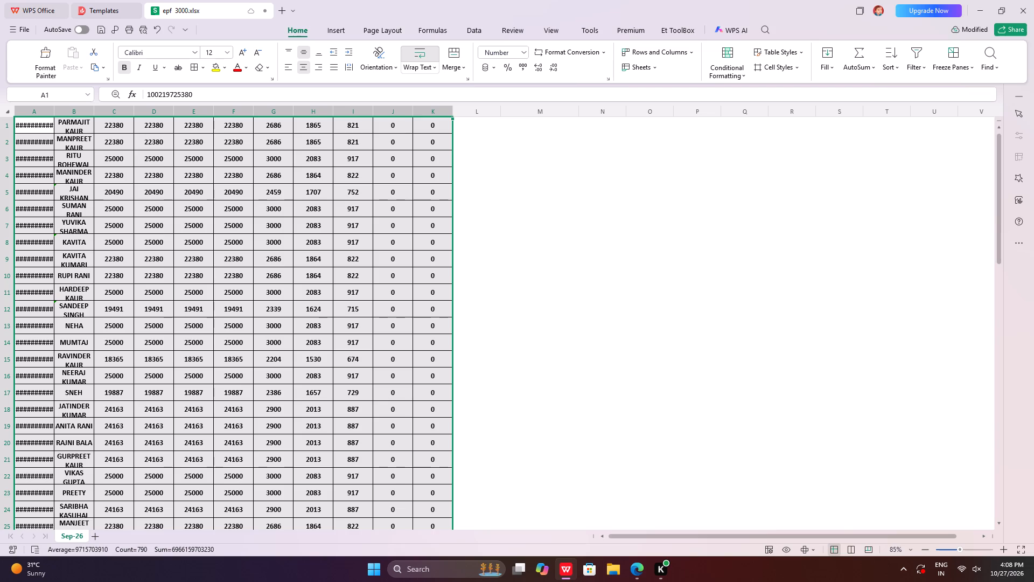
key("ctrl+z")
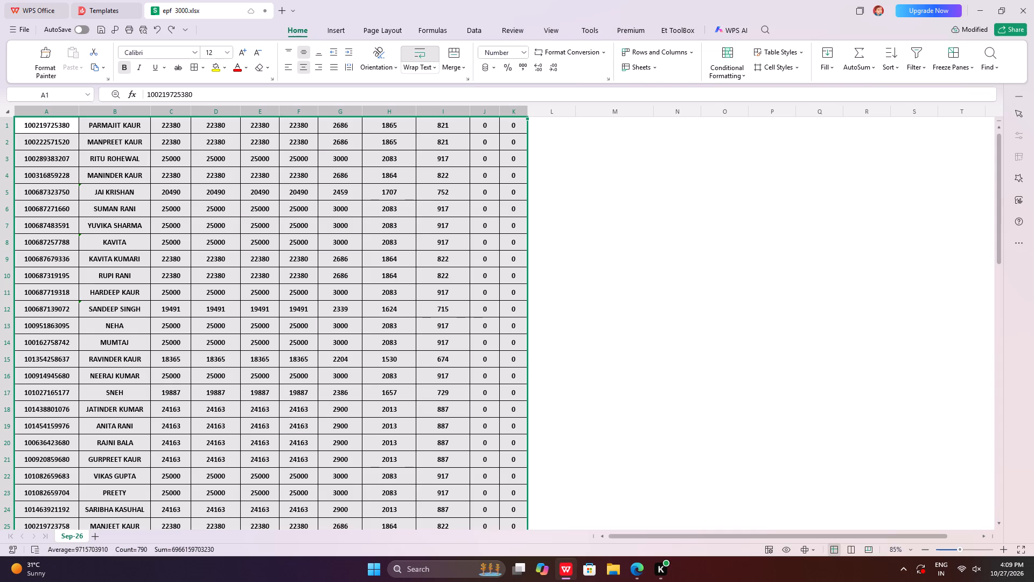
Check individual amounts in columns C, D and E down the contribution rows, leaving their contents as they are.
scroll(283, 262, "up", 12)
double_click(191, 186)
double_click(175, 191)
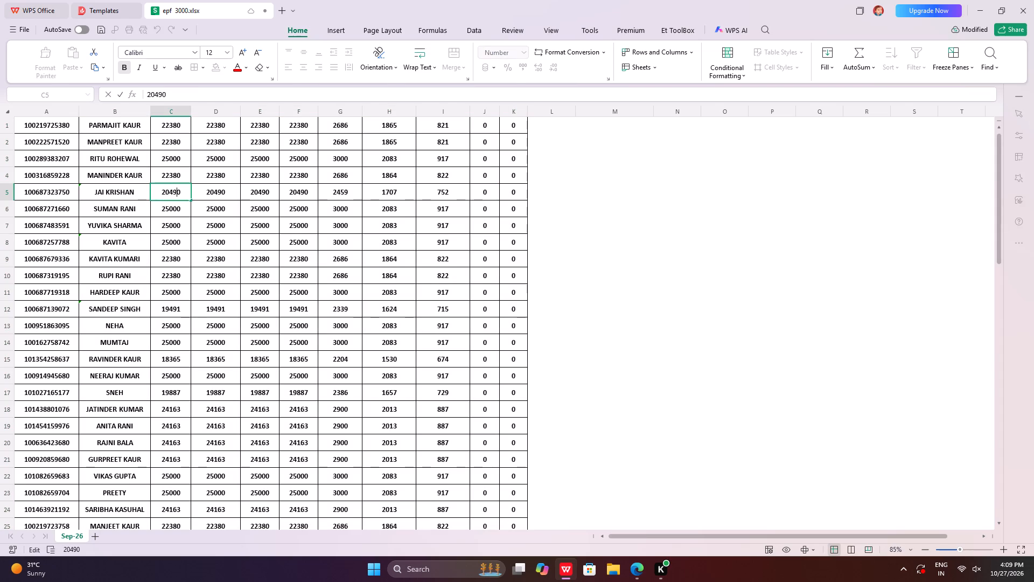
left_click(179, 286)
scroll(209, 364, "up", 13)
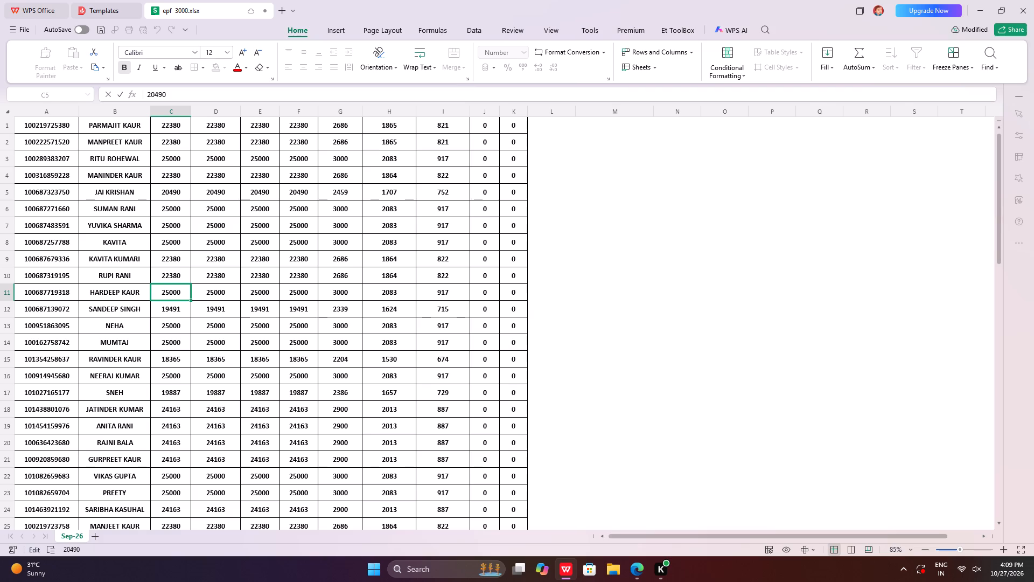
double_click(222, 326)
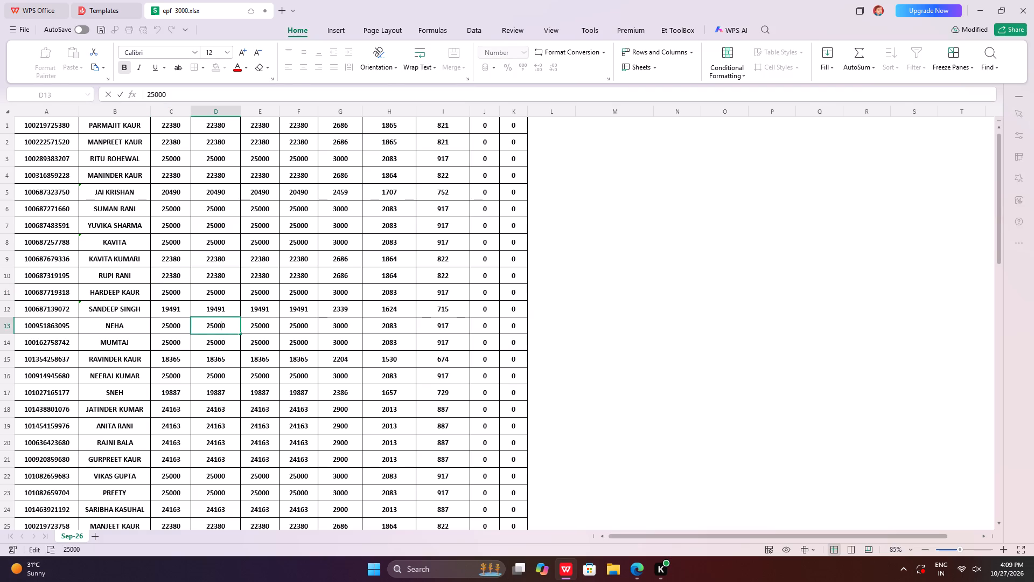
double_click(227, 364)
double_click(221, 390)
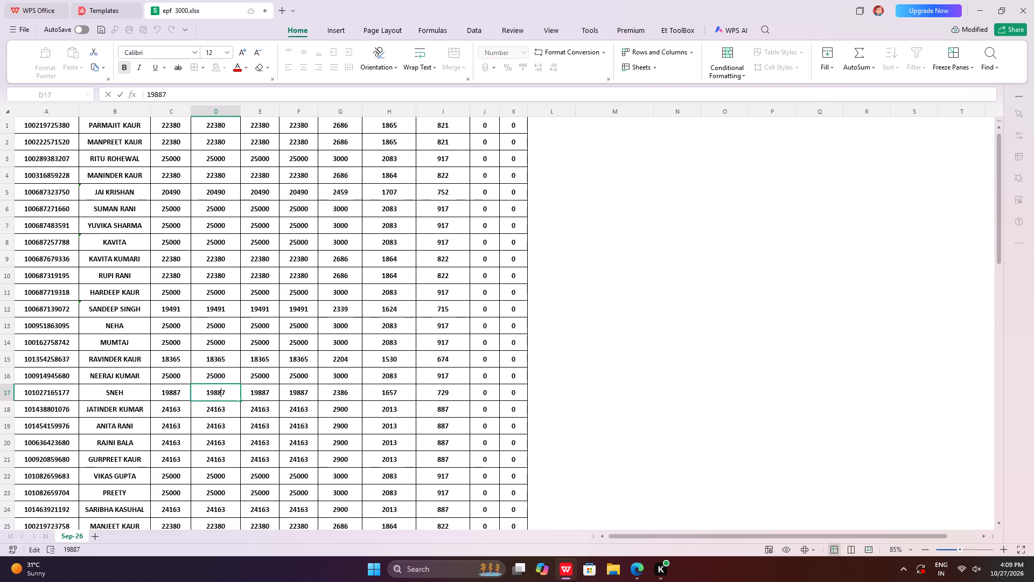
scroll(244, 362, "down", 5)
double_click(249, 366)
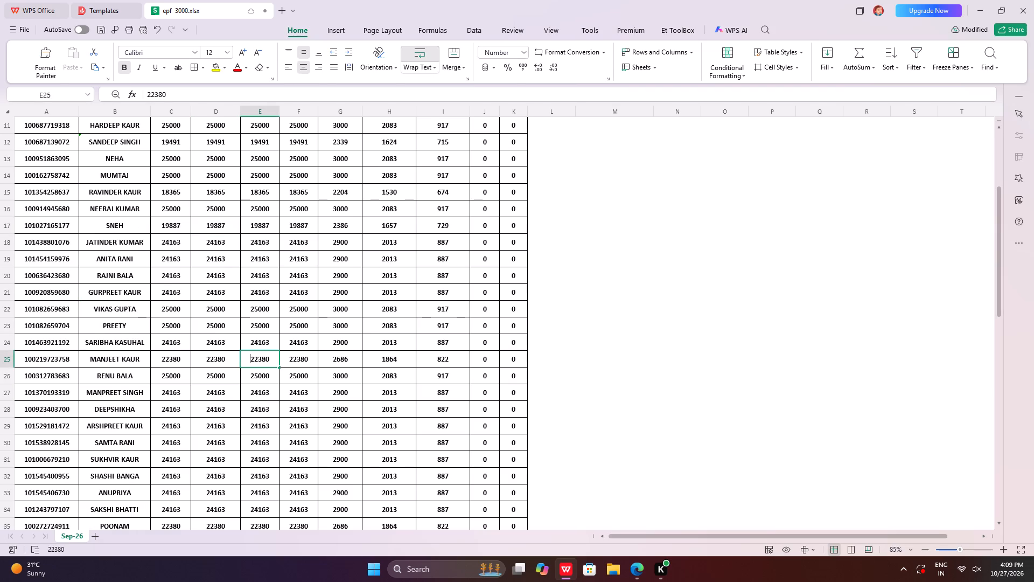
double_click(254, 387)
scroll(259, 414, "down", 5)
double_click(258, 418)
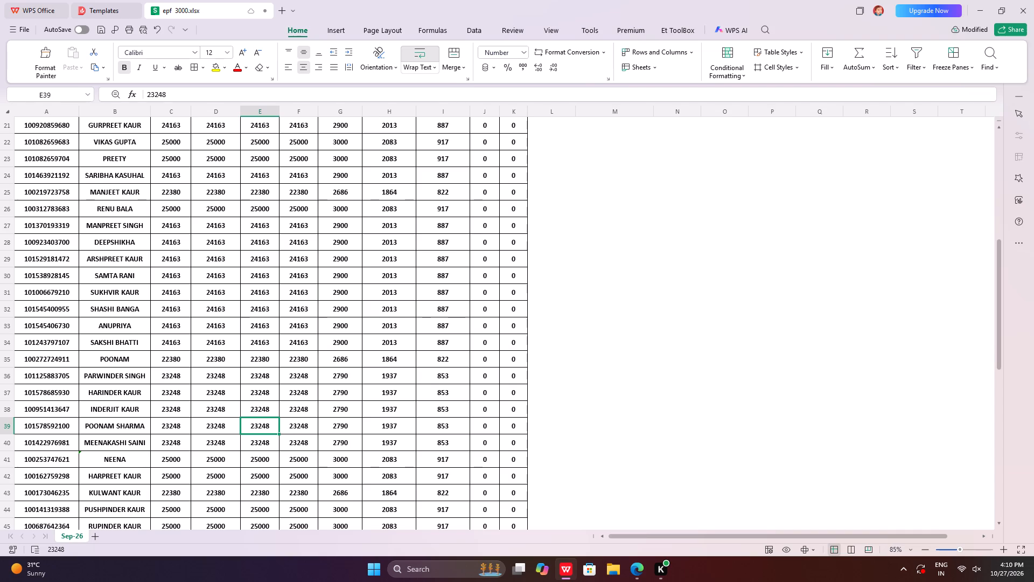
double_click(259, 410)
scroll(259, 410, "down", 16)
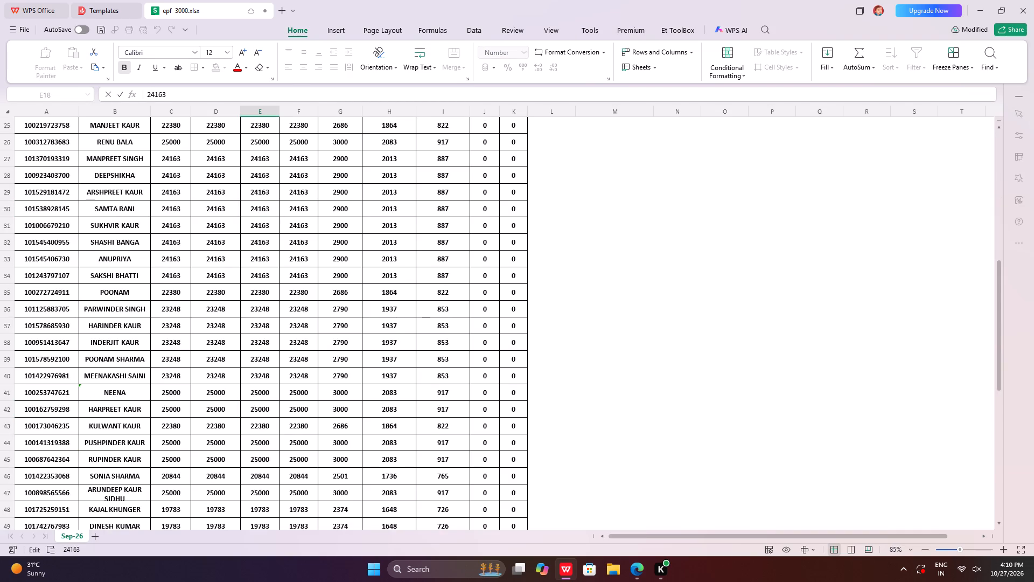
scroll(280, 403, "down", 19)
scroll(323, 418, "up", 5)
Check C72's total formula =SUM(C1:C71) and fill it across row 72 through K72.
double_click(182, 343)
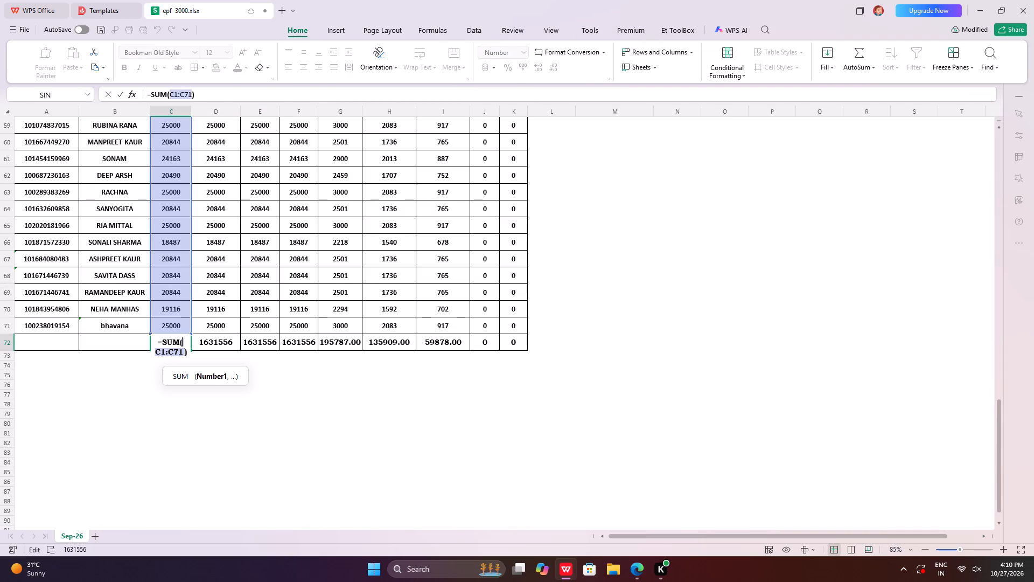
key("Return")
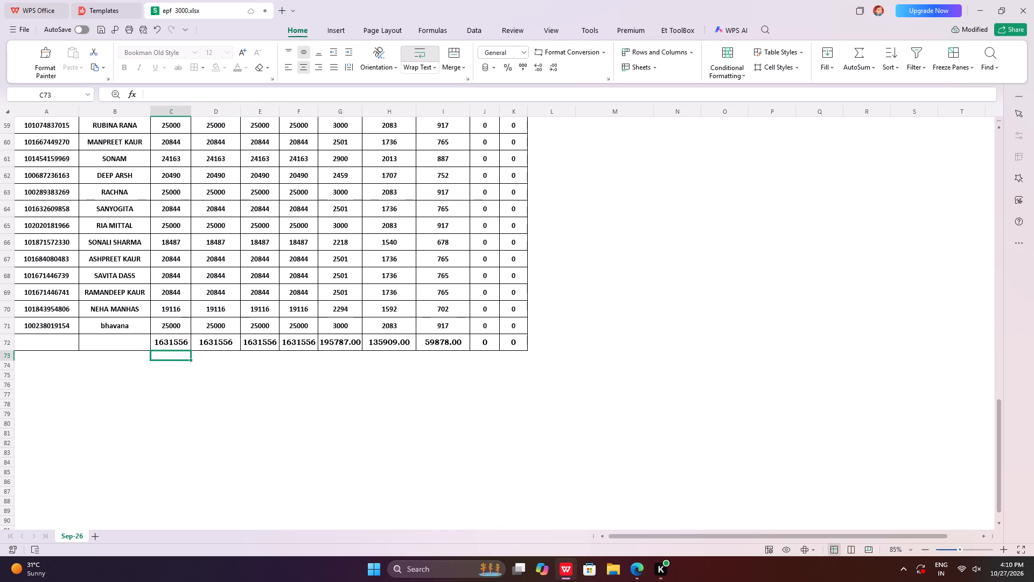
left_click(170, 343)
left_click_drag(191, 351, 354, 351)
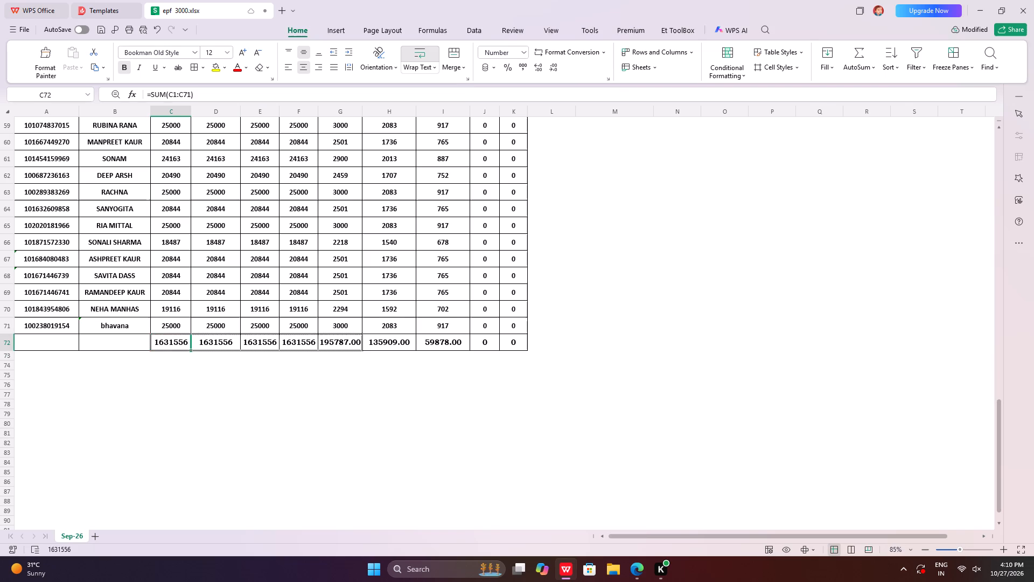
left_click_drag(354, 351, 528, 345)
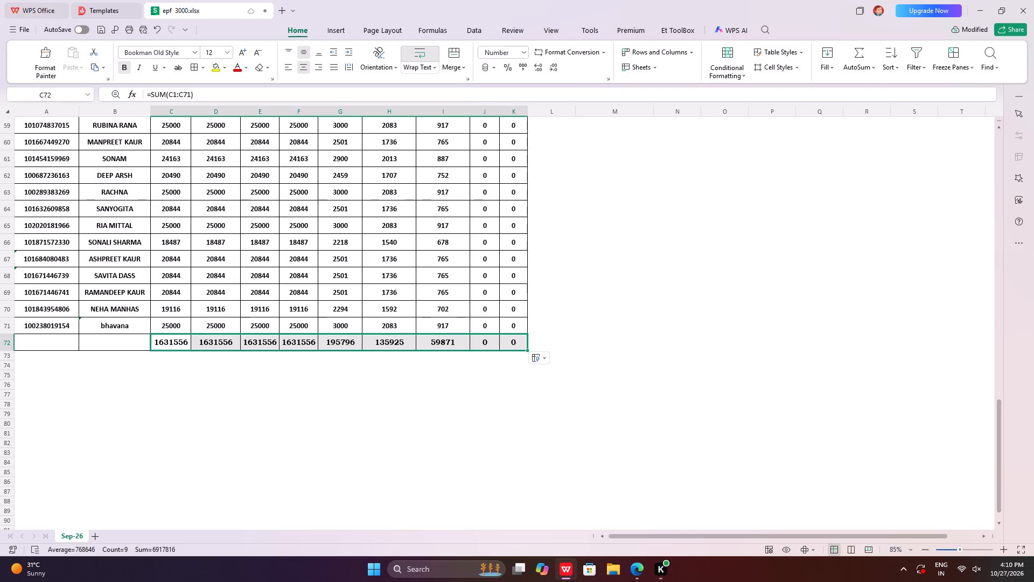
Undo the last fill of the total formula across row 72.
left_click(178, 346)
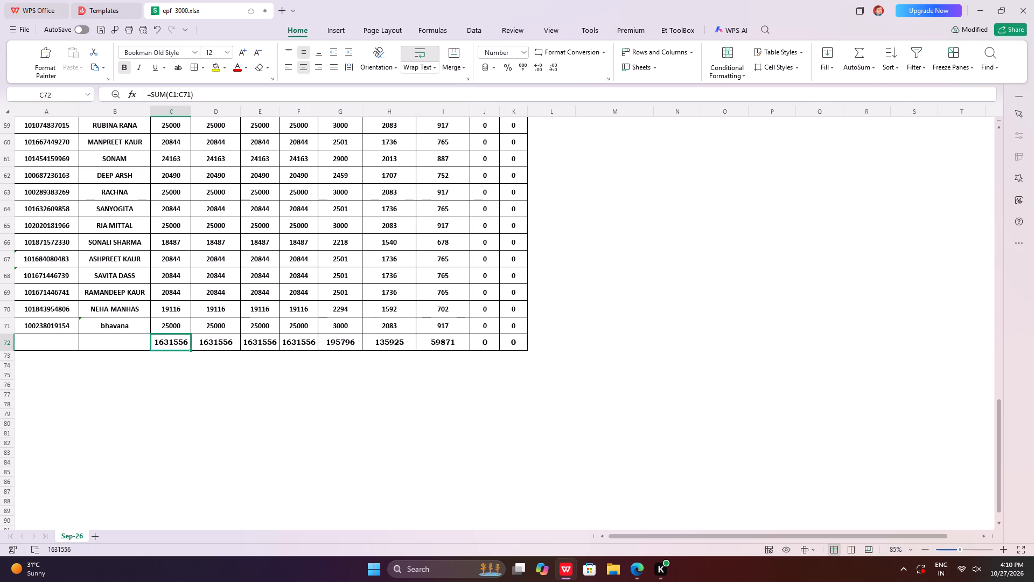
key("ctrl+z")
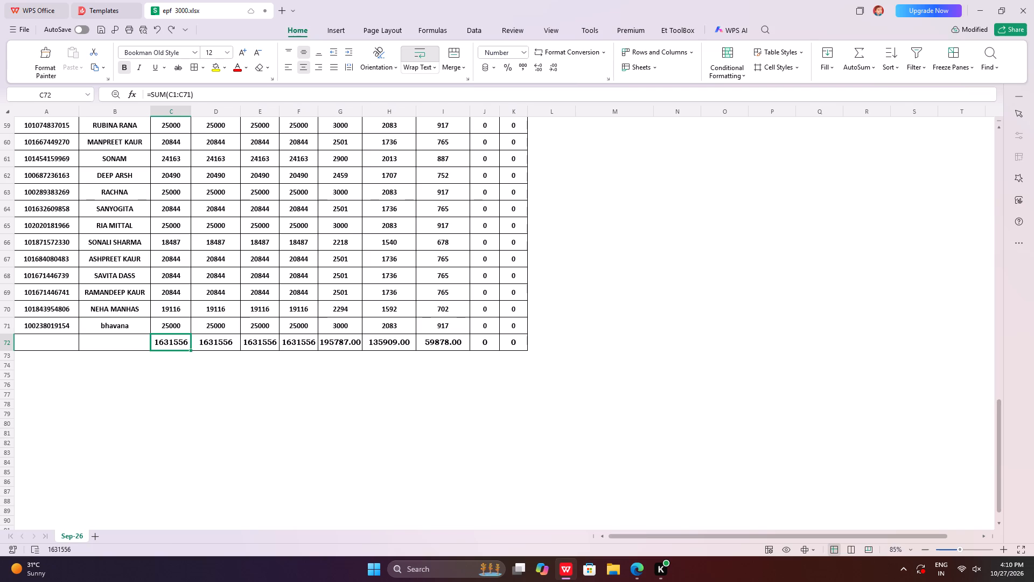
left_click(180, 357)
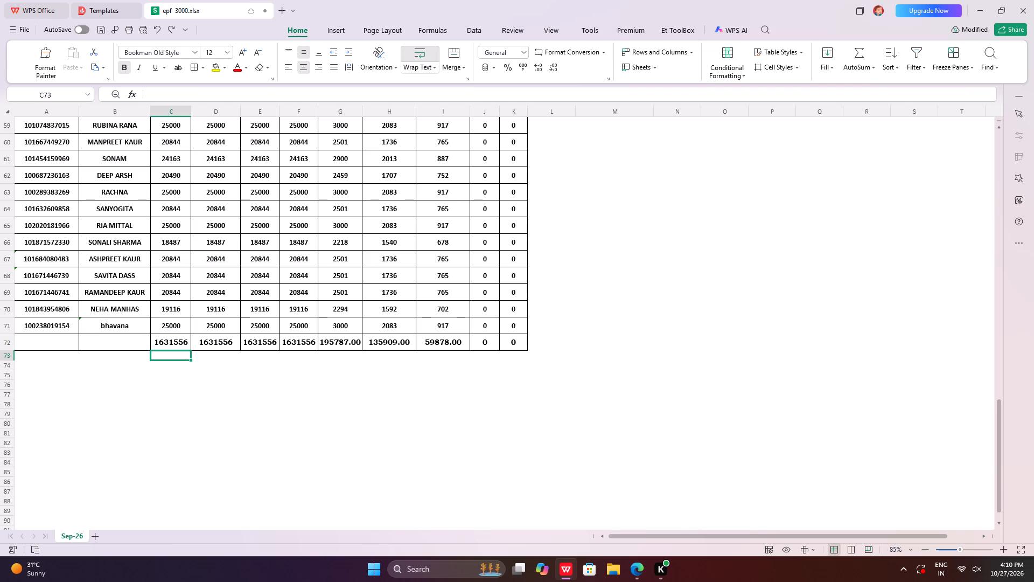
Clear the amount in C69 and re-enter it as 20844.
left_click(122, 286)
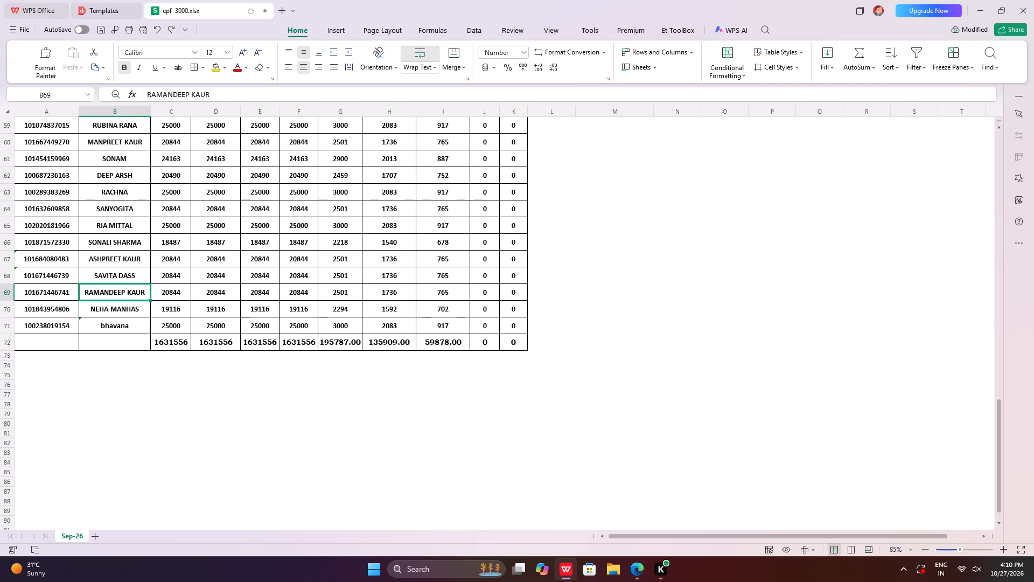
left_click(162, 300)
key("Delete")
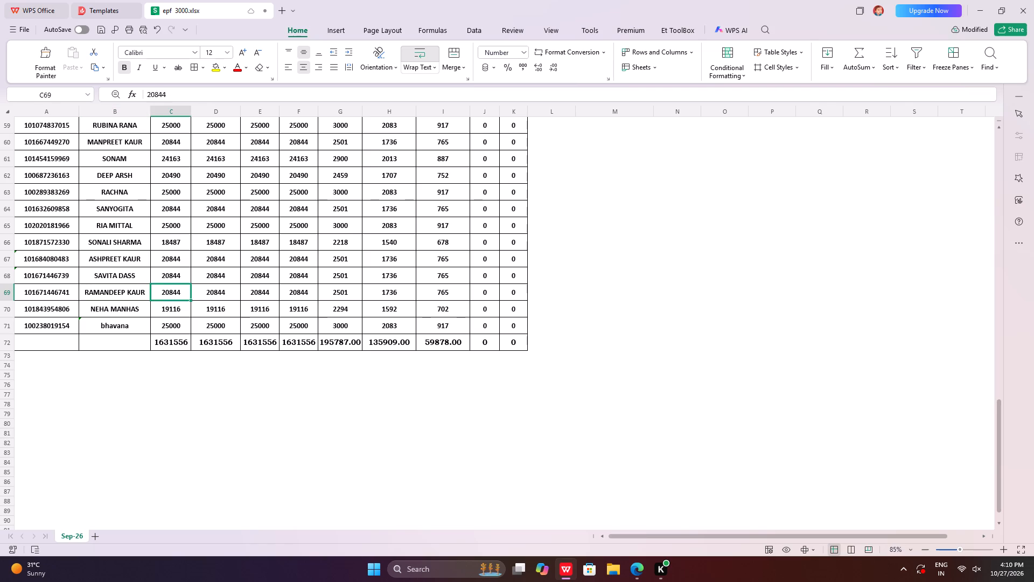
type("20844")
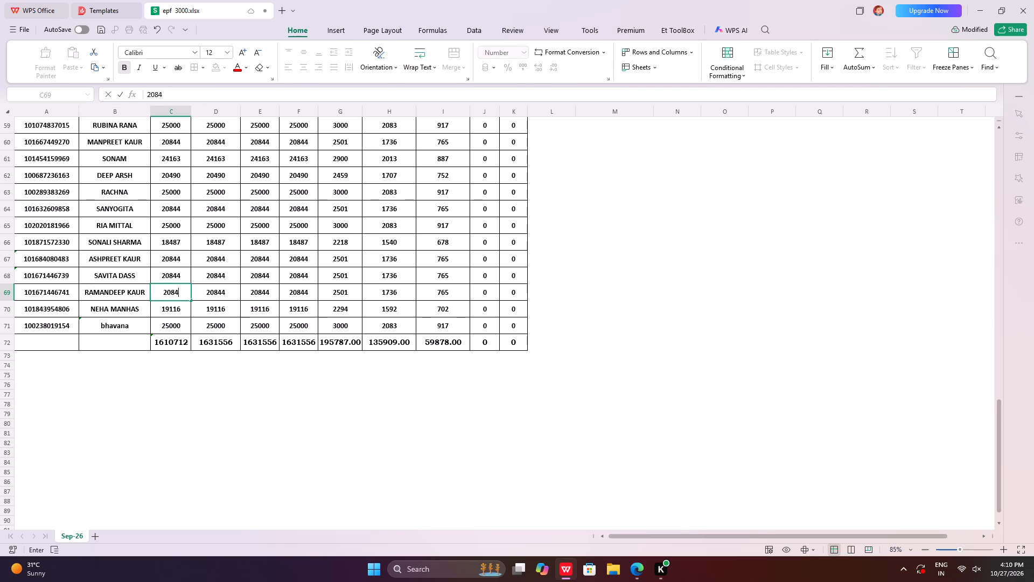
left_click(173, 303)
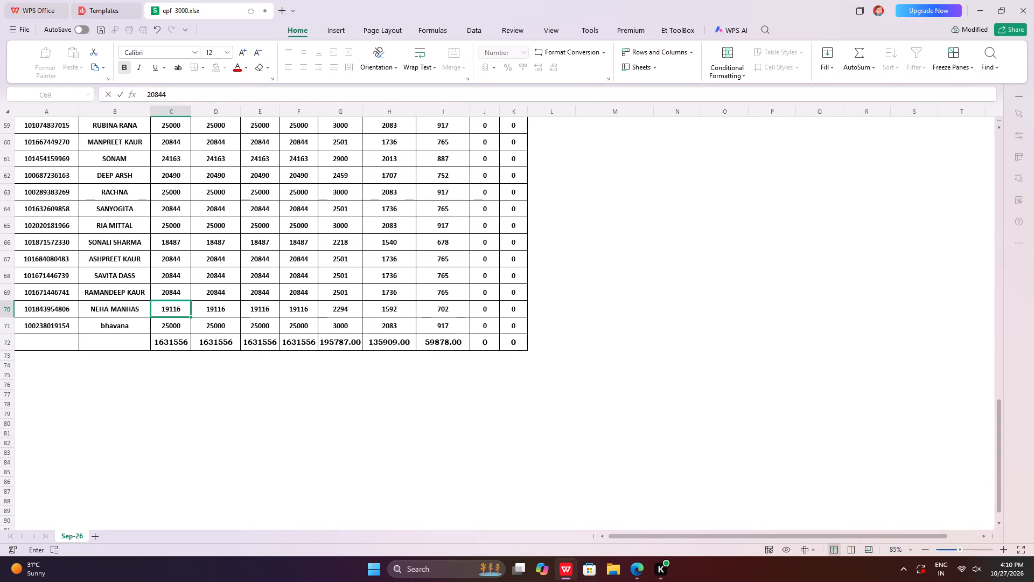
Check individual amounts in columns D to G within the first 18 contribution rows, leaving their contents as they are.
scroll(111, 337, "up", 5)
scroll(216, 372, "up", 2)
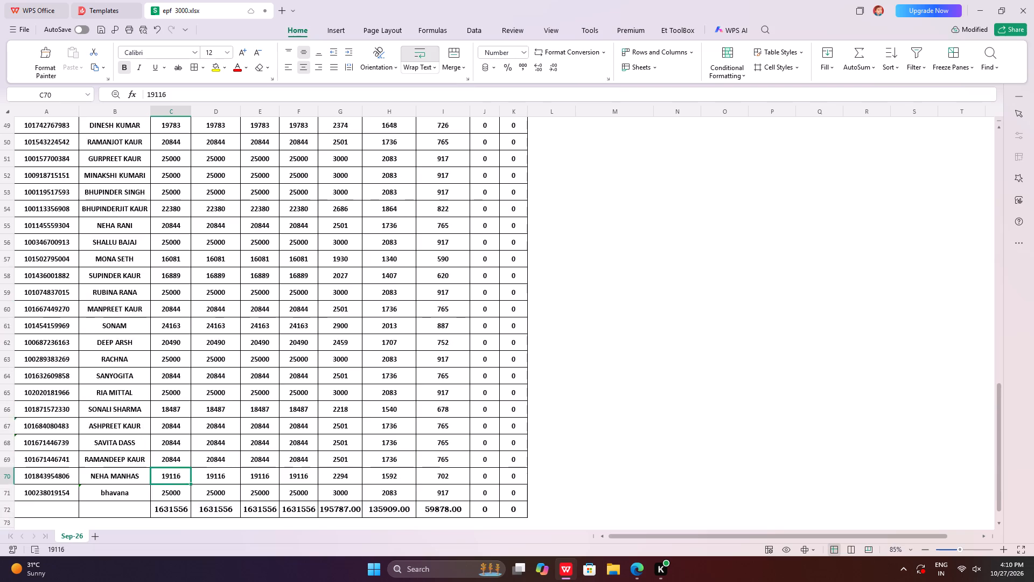
scroll(222, 377, "up", 10)
scroll(229, 394, "up", 20)
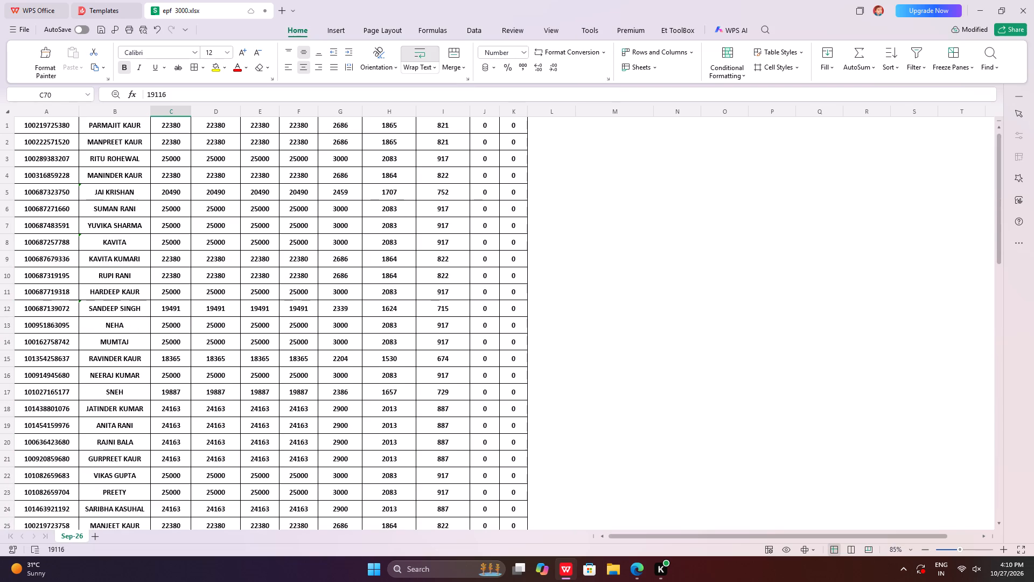
scroll(229, 394, "up", 7)
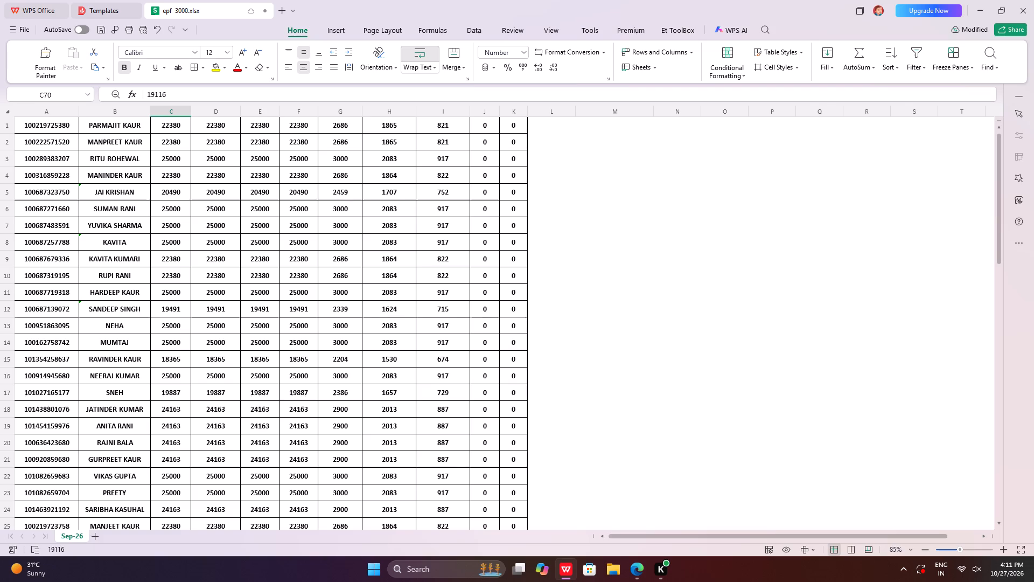
double_click(254, 406)
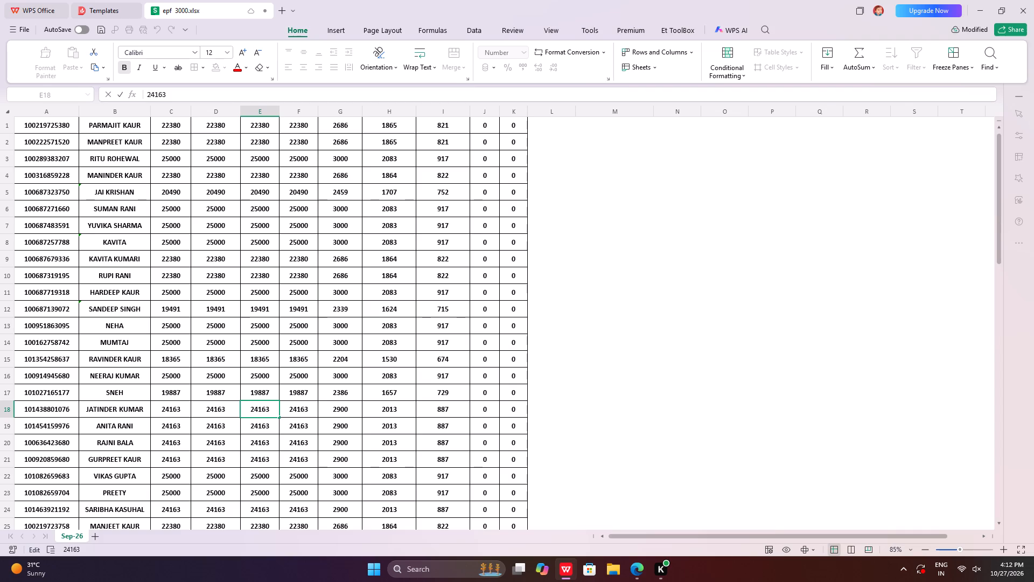
double_click(277, 296)
double_click(238, 379)
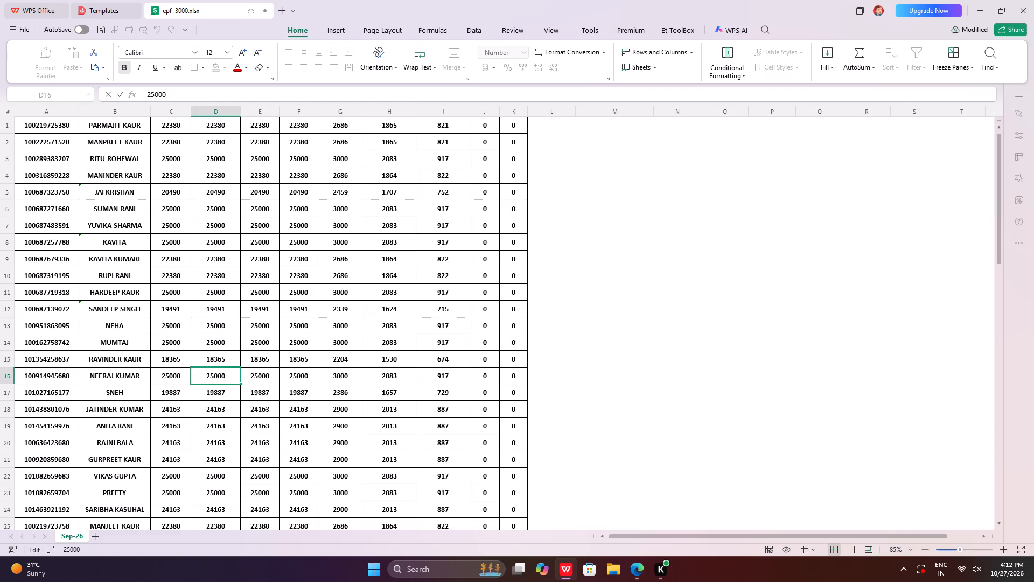
double_click(229, 403)
double_click(223, 404)
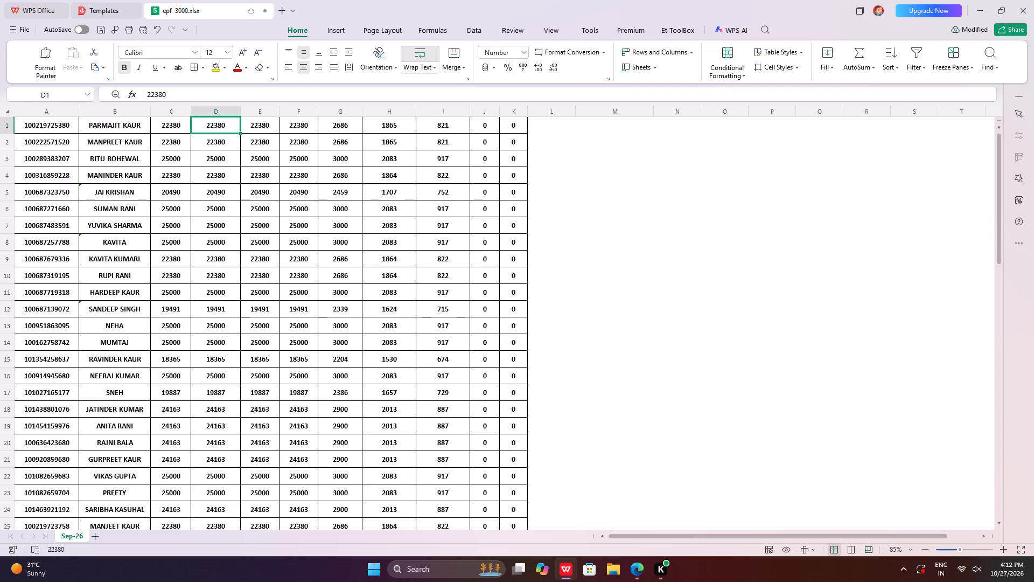
scroll(241, 286, "up", 3)
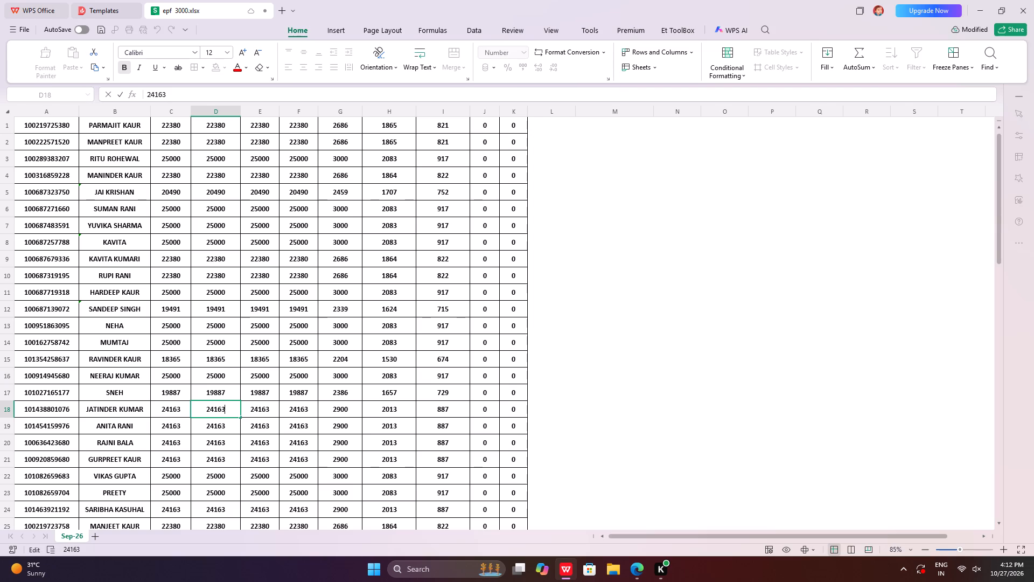
scroll(122, 296, "up", 3)
double_click(235, 255)
double_click(215, 328)
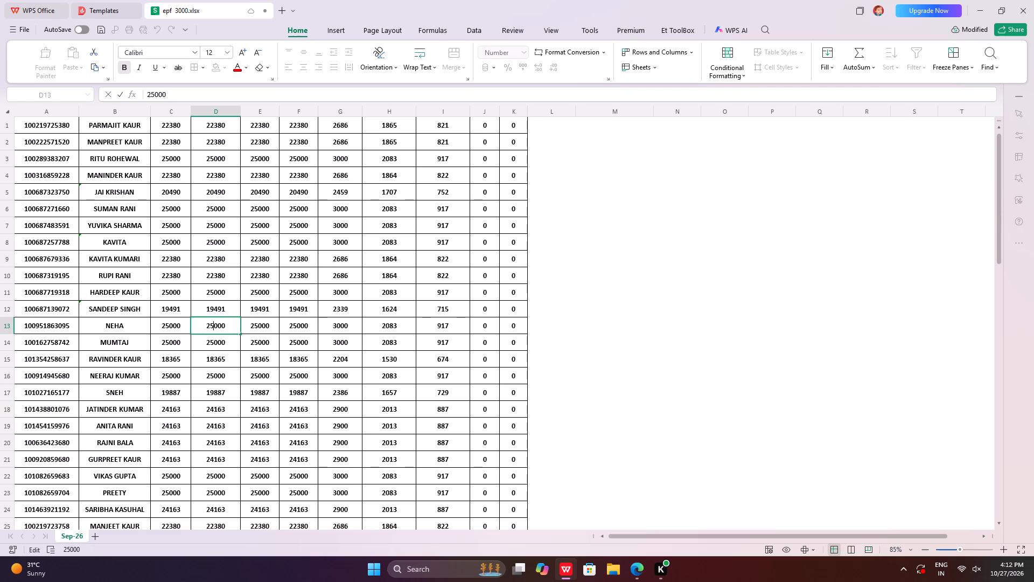
double_click(316, 249)
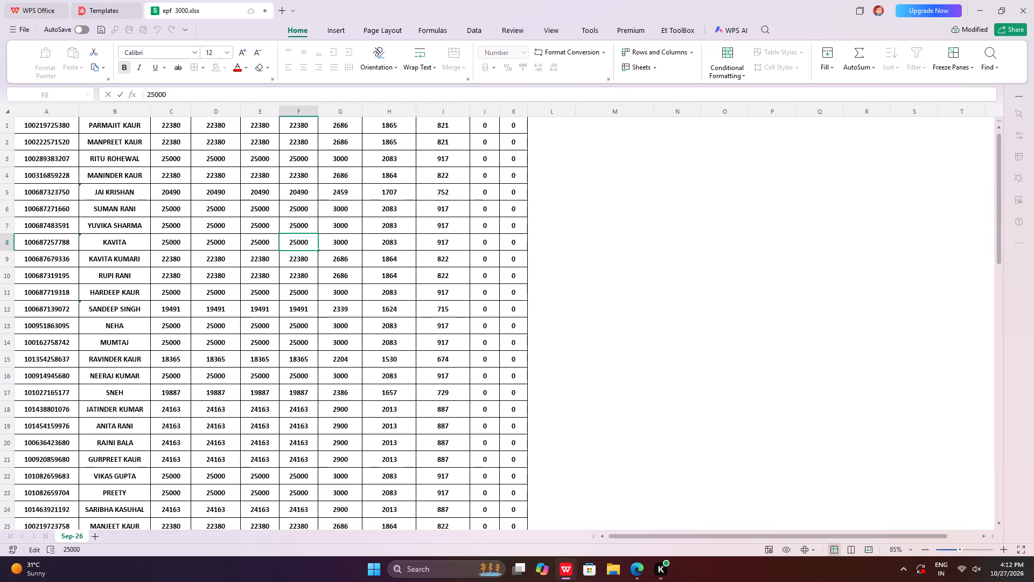
double_click(332, 220)
scroll(399, 363, "down", 6)
scroll(441, 354, "up", 20)
scroll(441, 354, "up", 3)
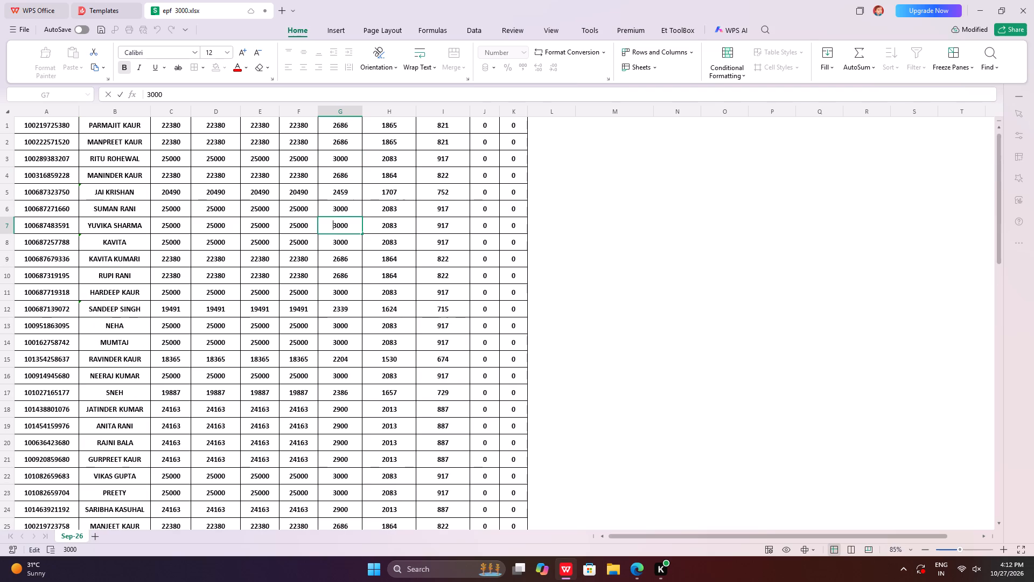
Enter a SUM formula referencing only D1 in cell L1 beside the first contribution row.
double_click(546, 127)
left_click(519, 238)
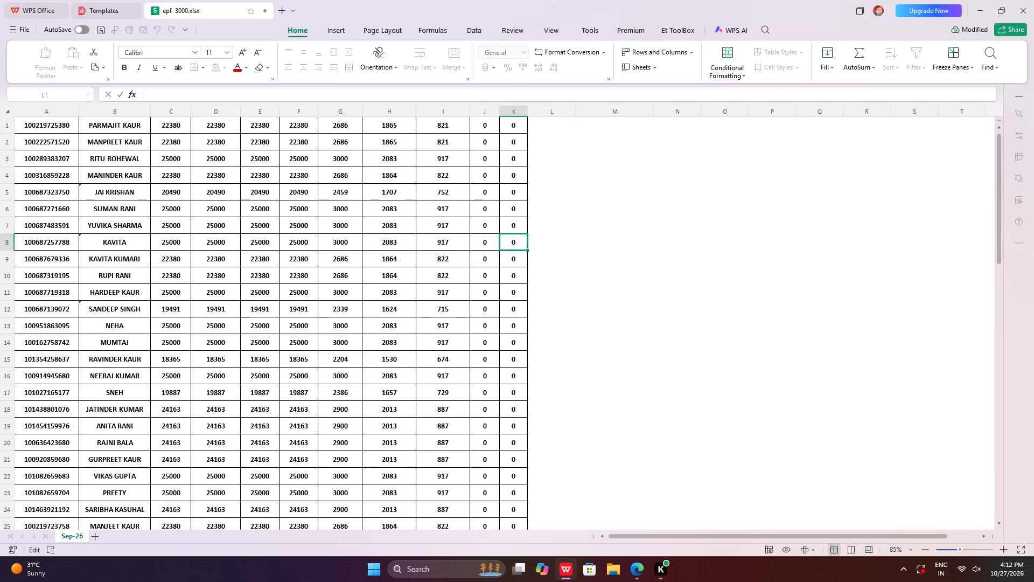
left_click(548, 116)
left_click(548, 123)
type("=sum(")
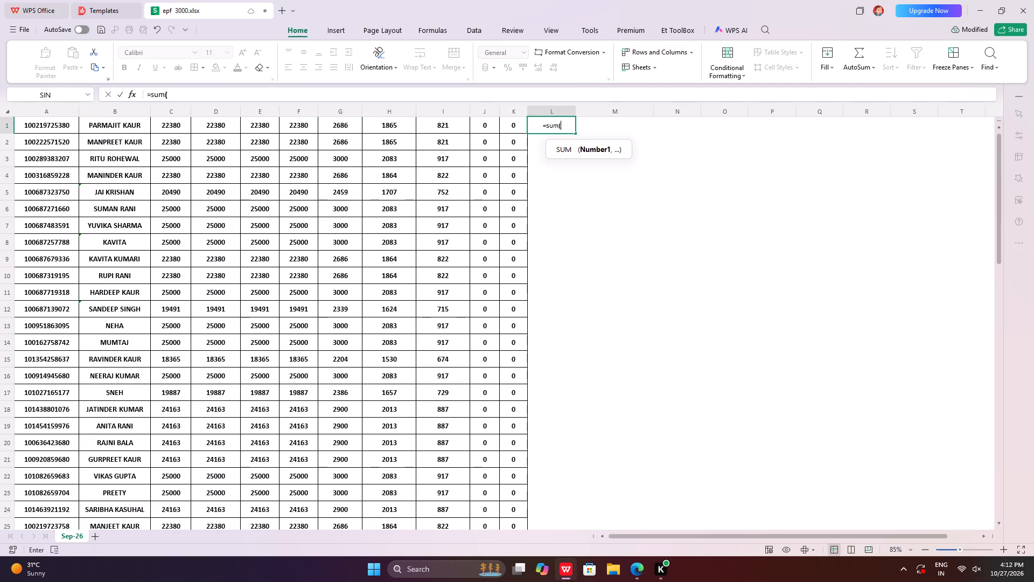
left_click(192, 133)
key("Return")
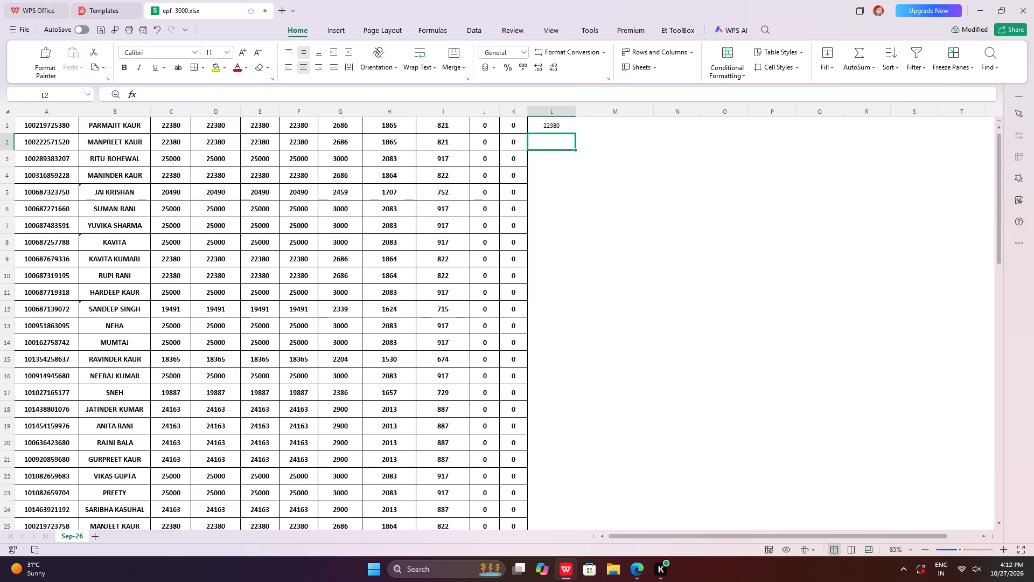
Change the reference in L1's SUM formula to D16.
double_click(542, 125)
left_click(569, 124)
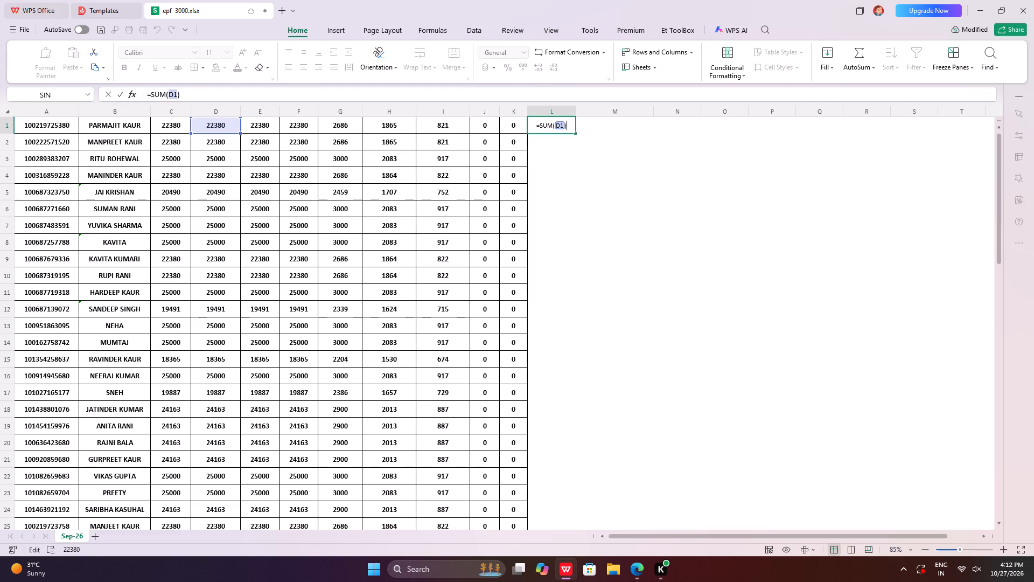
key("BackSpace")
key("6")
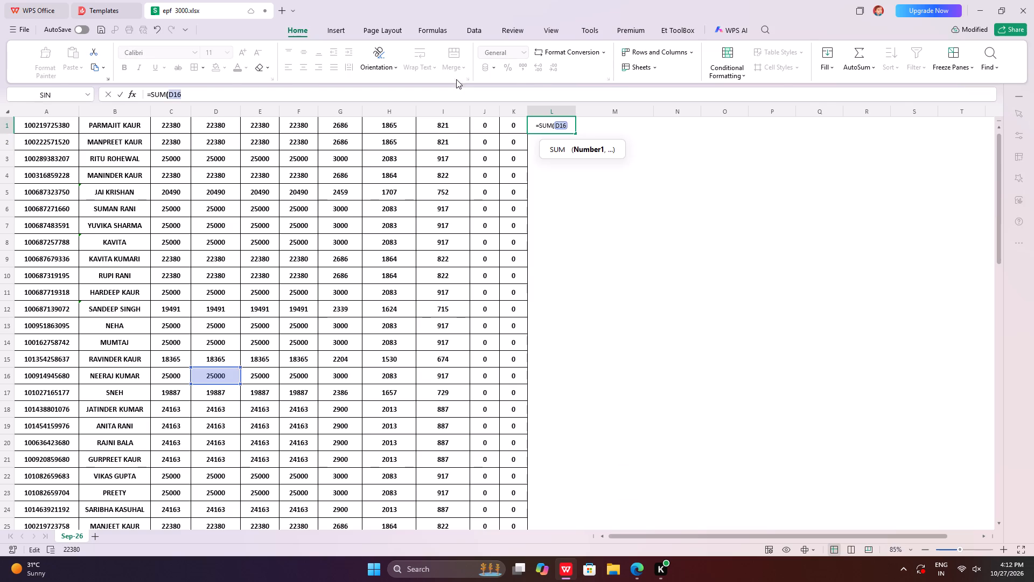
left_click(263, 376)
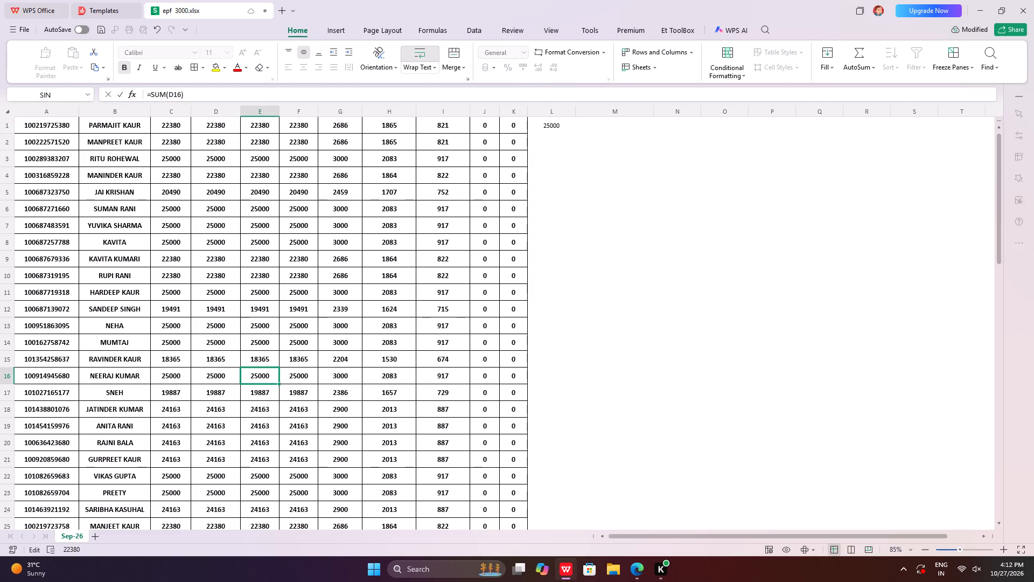
Rewrite L1's formula as =SUM(C1+D1+E1+F1+G1+H1+I1) to add up the first row's amounts.
double_click(562, 127)
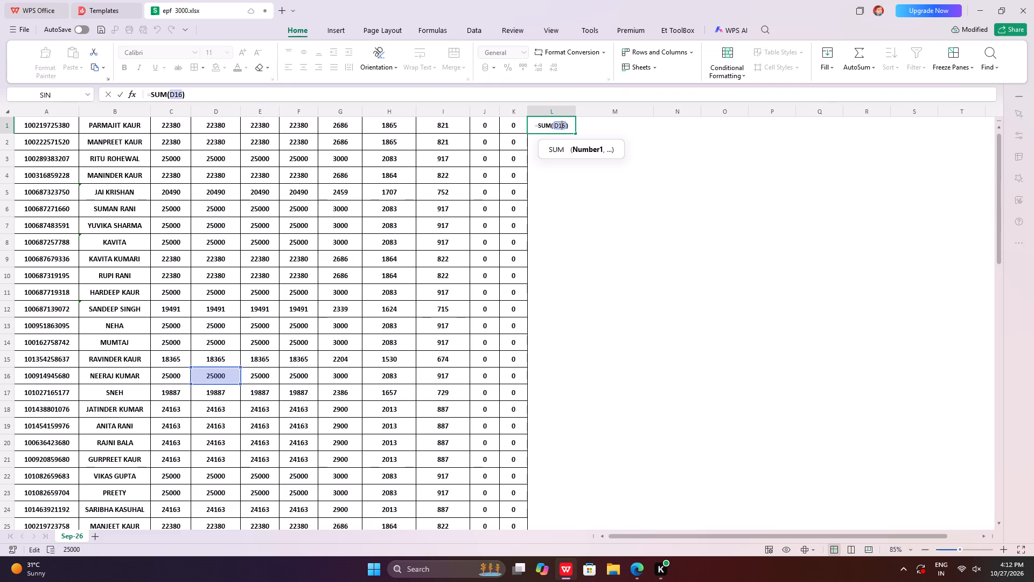
left_click_drag(572, 127, 555, 128)
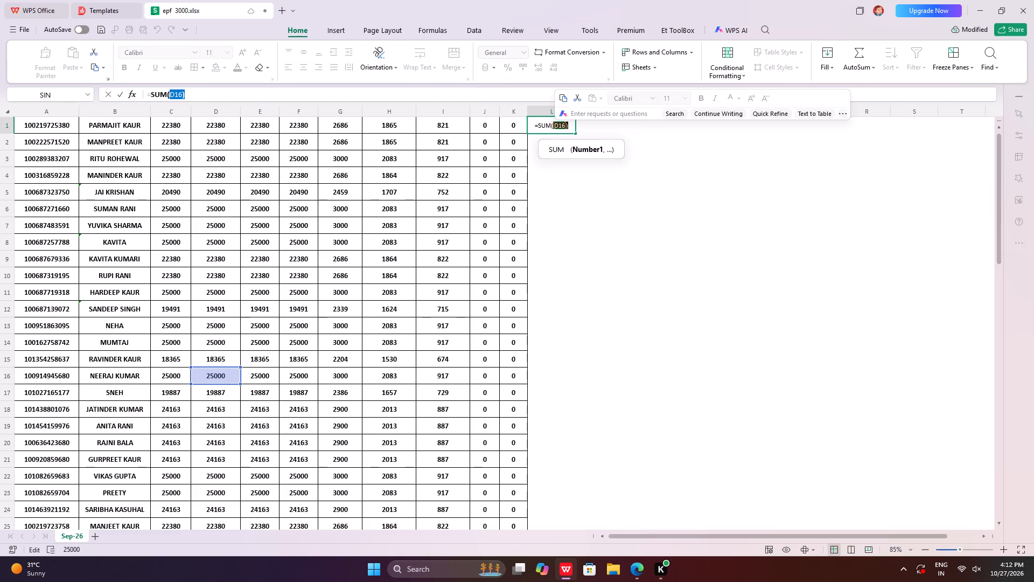
key("BackSpace")
scroll(229, 162, "up", 6)
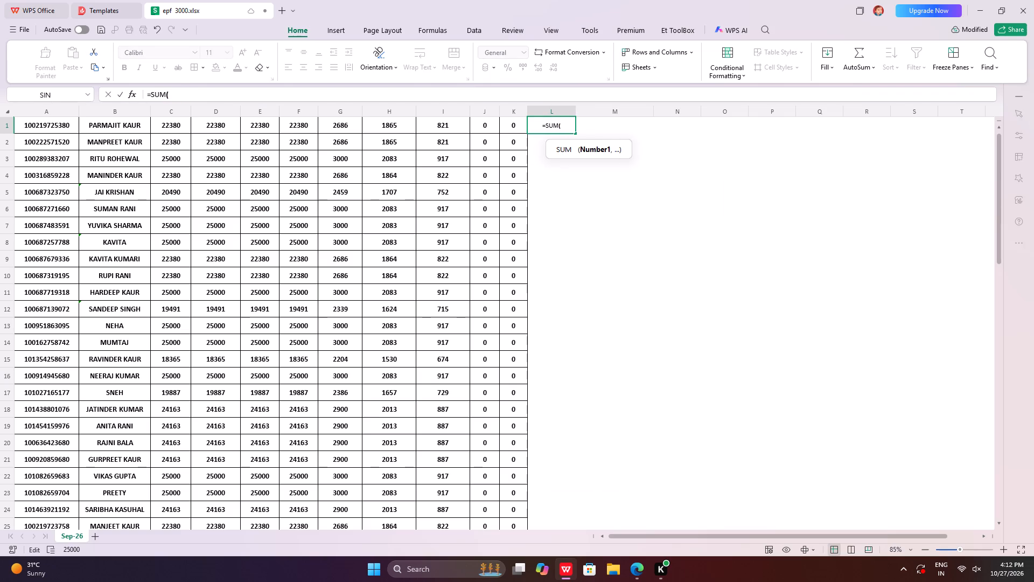
left_click(167, 126)
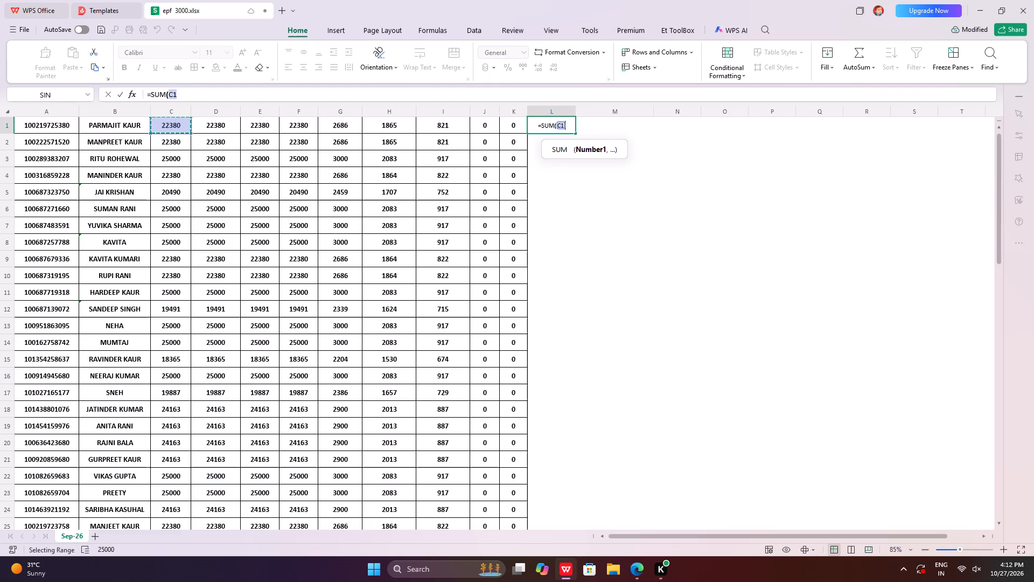
key("plus")
left_click(217, 127)
key("plus")
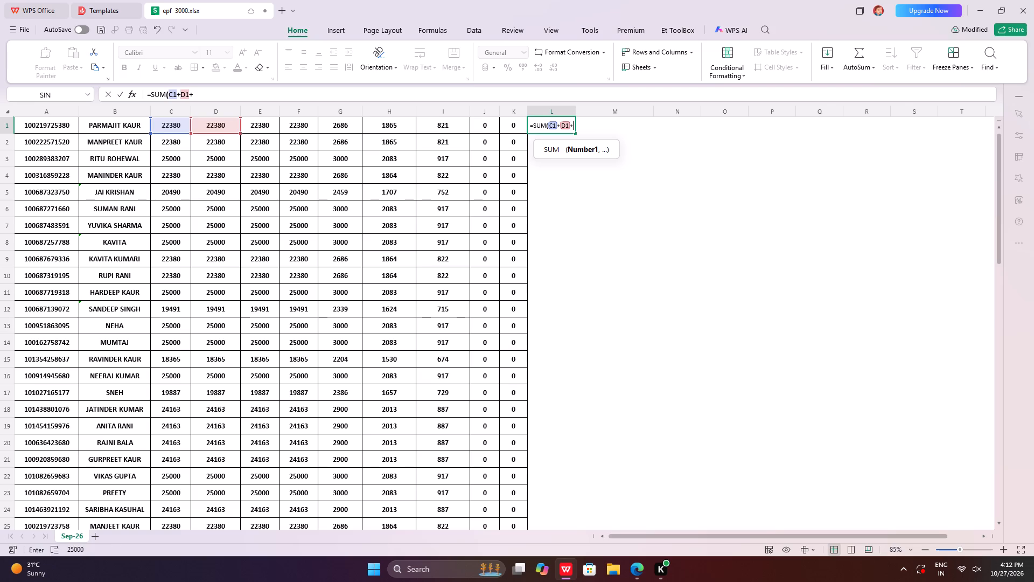
left_click(262, 126)
key("plus")
left_click(309, 128)
key("plus")
left_click(340, 130)
key("plus")
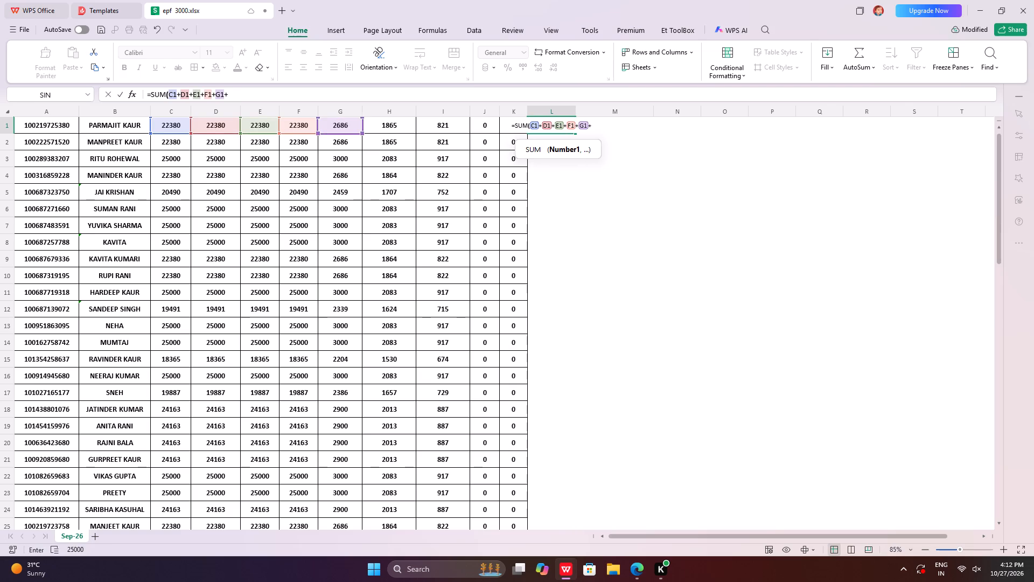
left_click(388, 127)
key("plus")
left_click(433, 123)
key("plus")
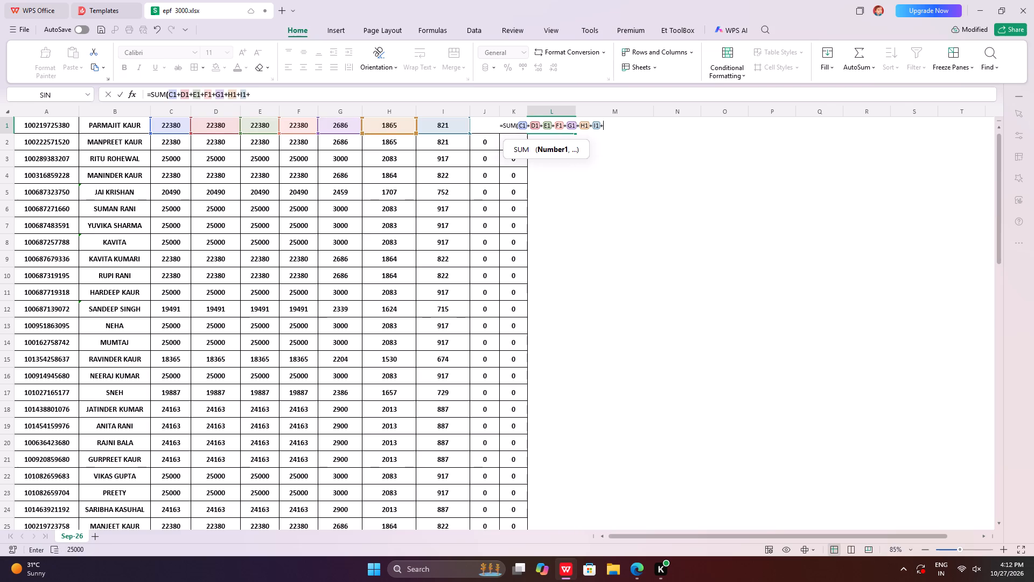
key("BackSpace")
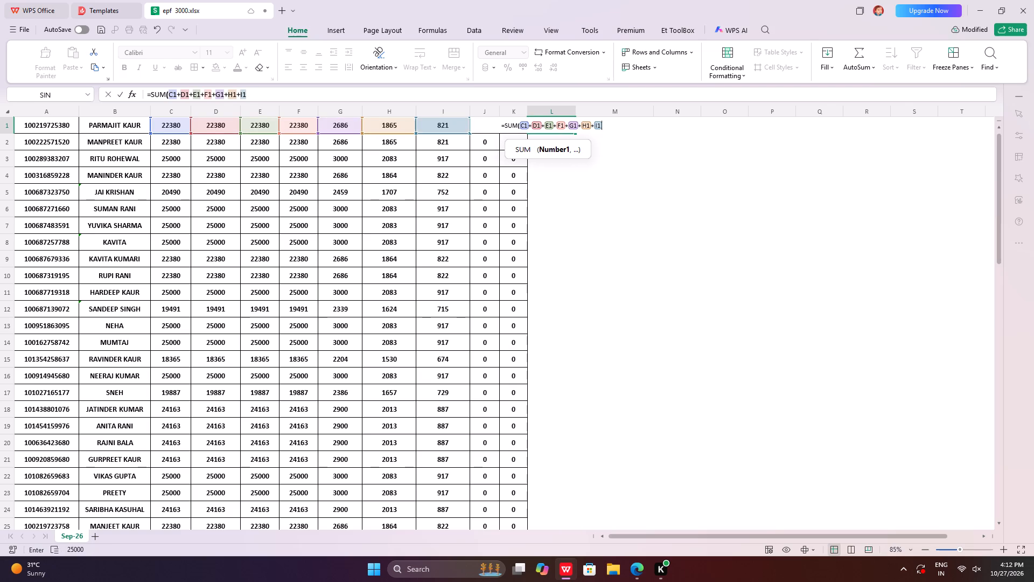
key("shift+parenright")
key("Return")
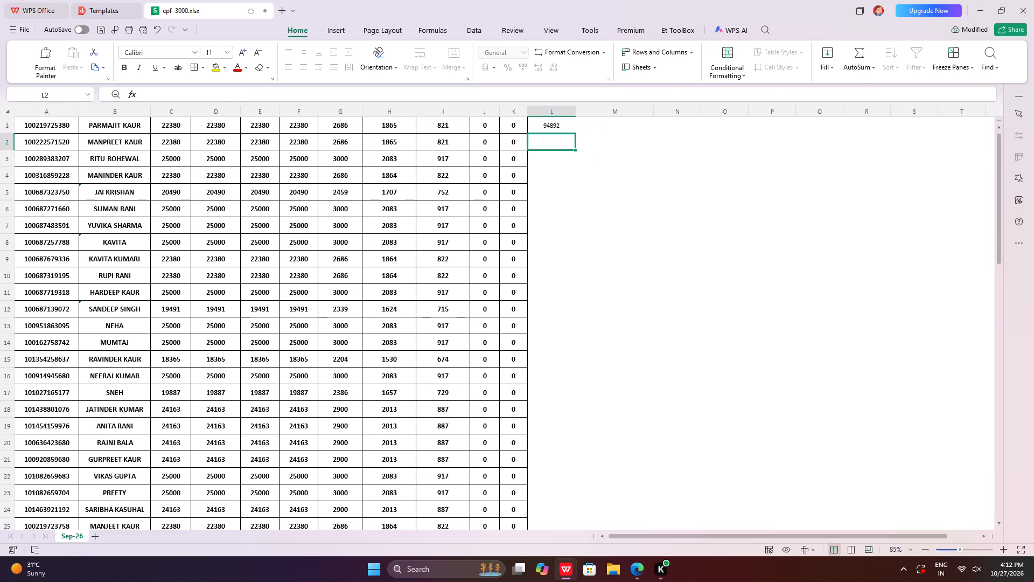
double_click(567, 123)
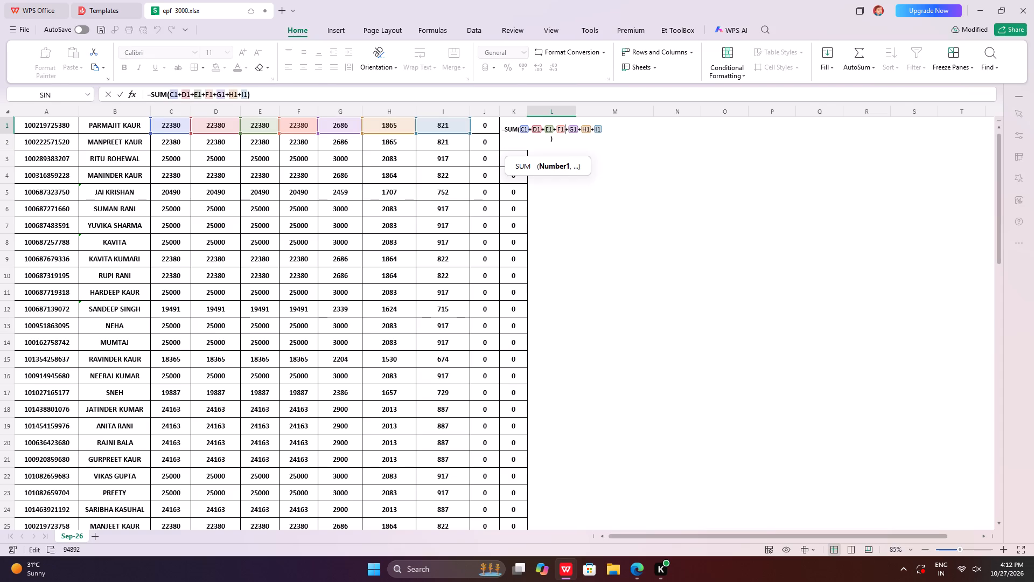
key("Return")
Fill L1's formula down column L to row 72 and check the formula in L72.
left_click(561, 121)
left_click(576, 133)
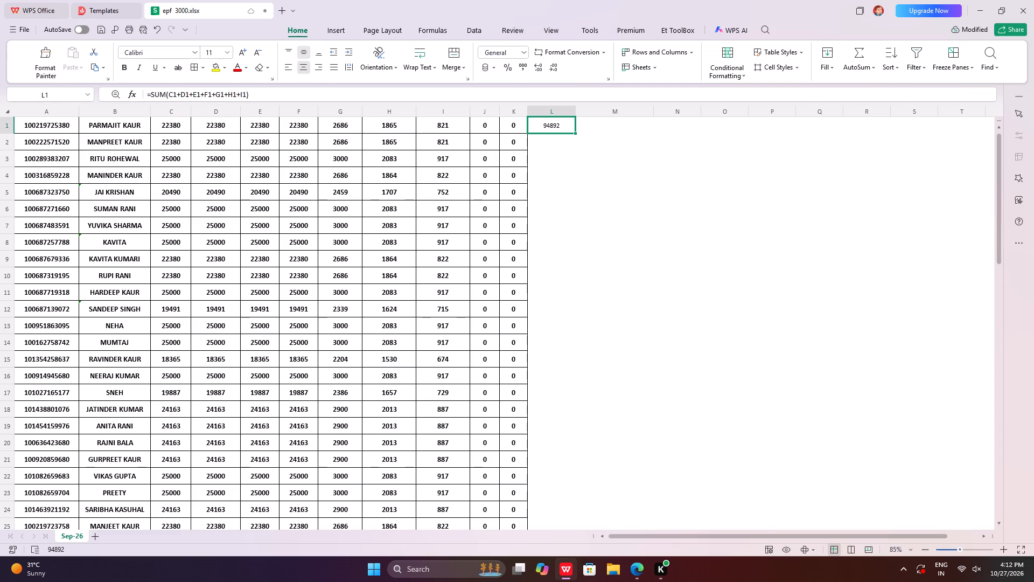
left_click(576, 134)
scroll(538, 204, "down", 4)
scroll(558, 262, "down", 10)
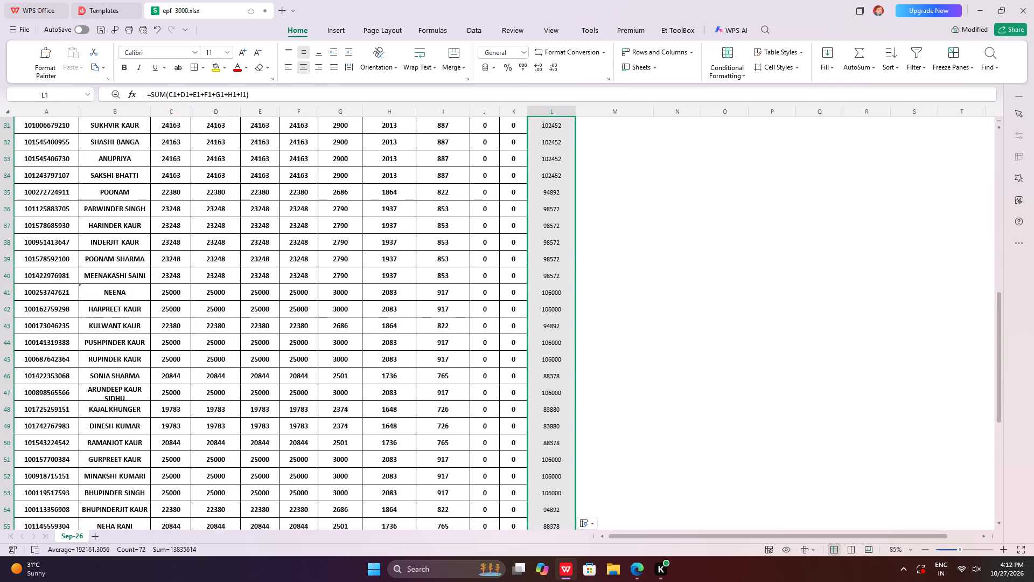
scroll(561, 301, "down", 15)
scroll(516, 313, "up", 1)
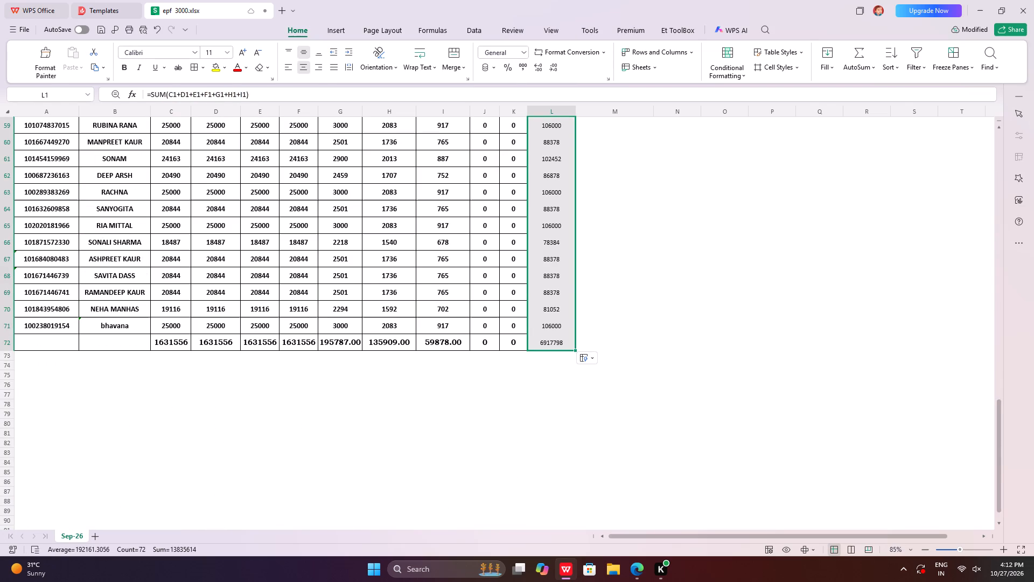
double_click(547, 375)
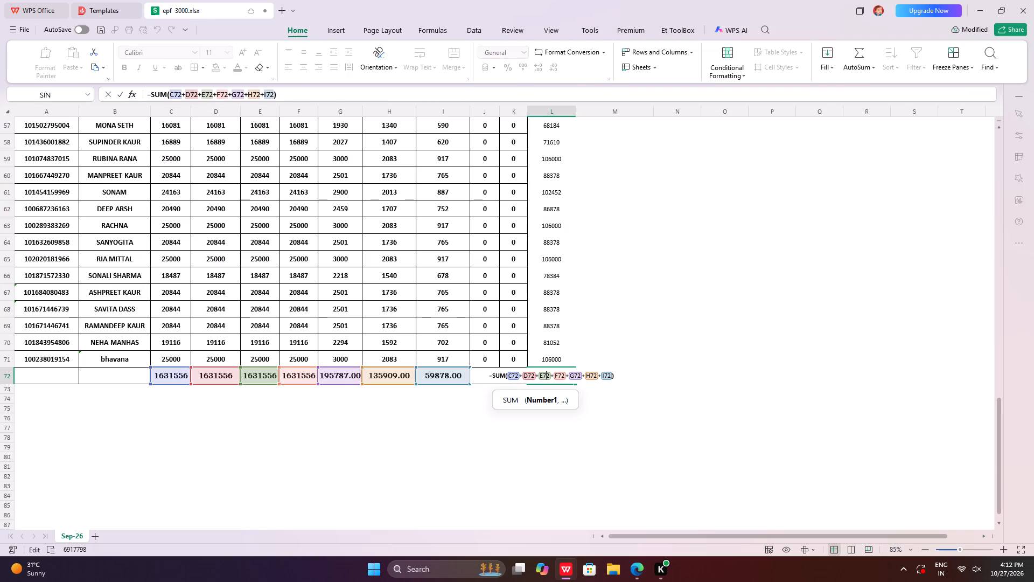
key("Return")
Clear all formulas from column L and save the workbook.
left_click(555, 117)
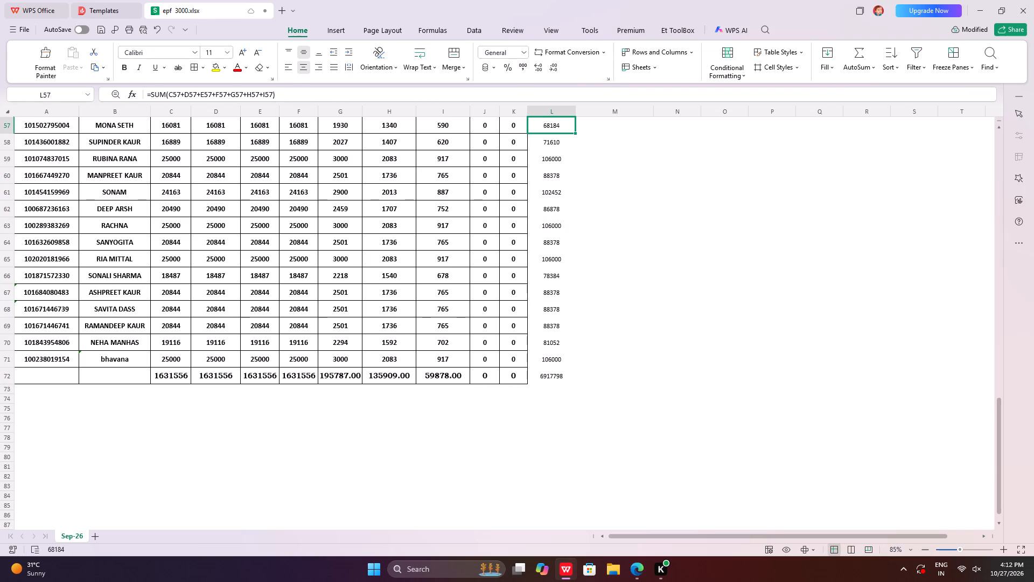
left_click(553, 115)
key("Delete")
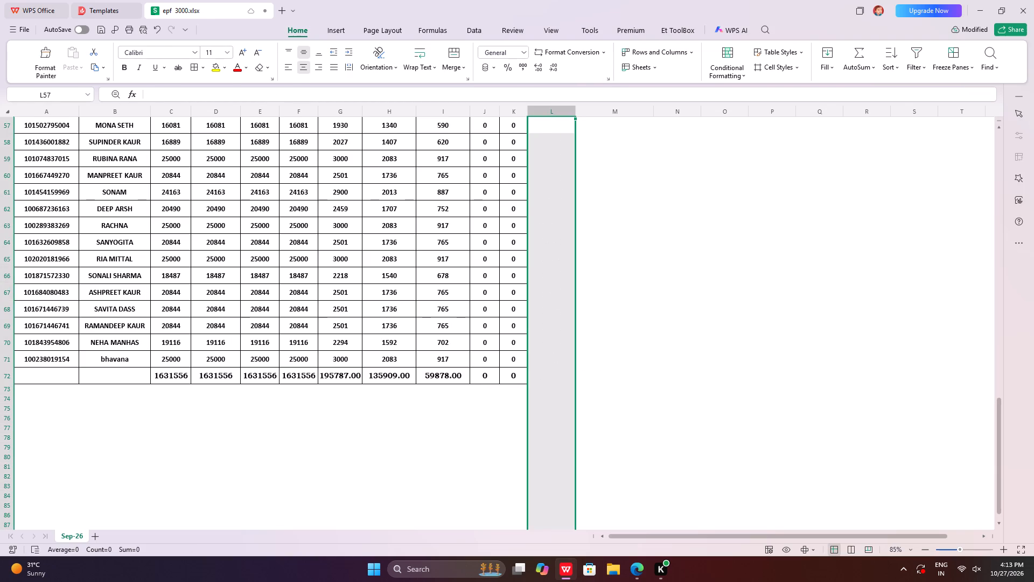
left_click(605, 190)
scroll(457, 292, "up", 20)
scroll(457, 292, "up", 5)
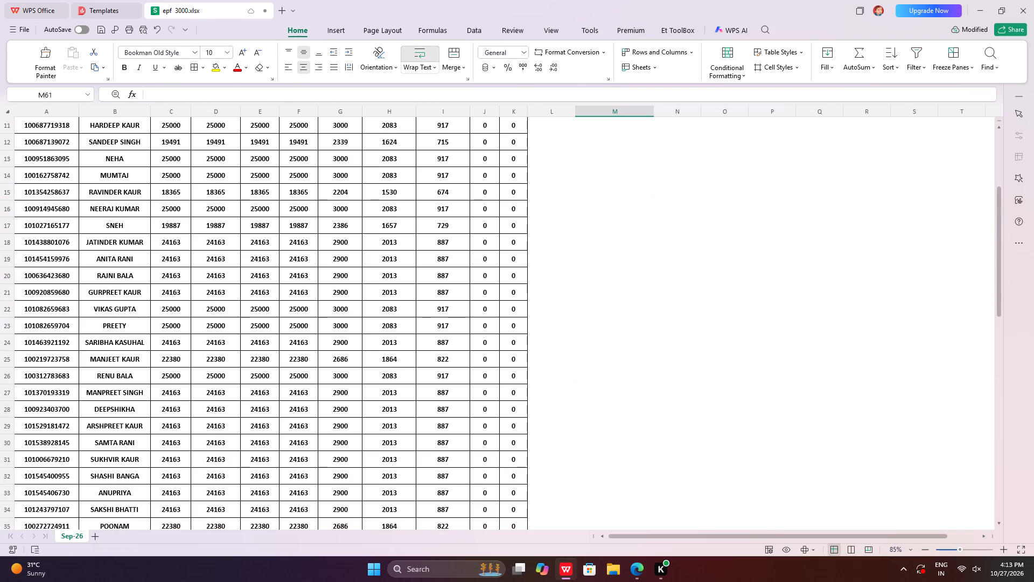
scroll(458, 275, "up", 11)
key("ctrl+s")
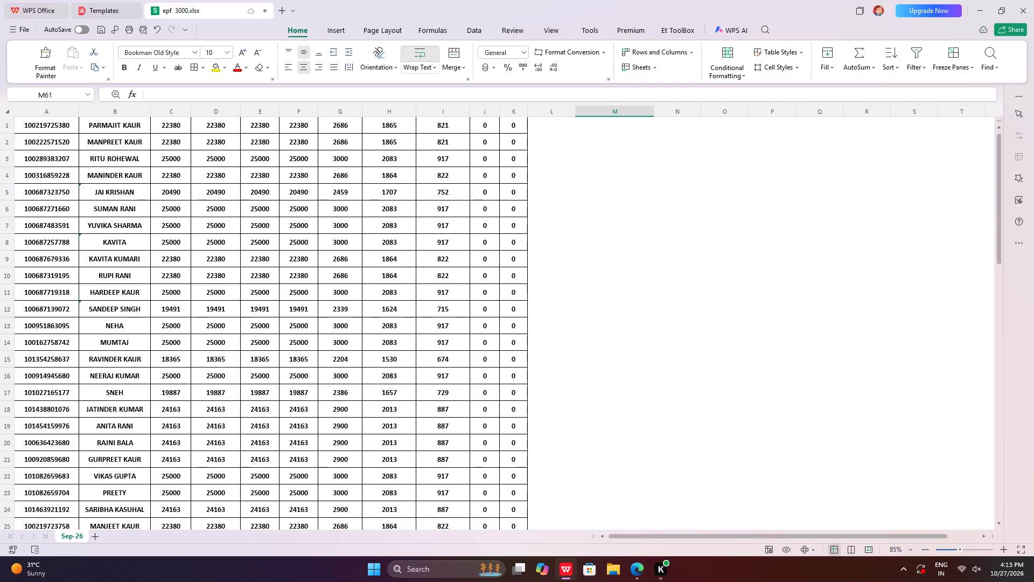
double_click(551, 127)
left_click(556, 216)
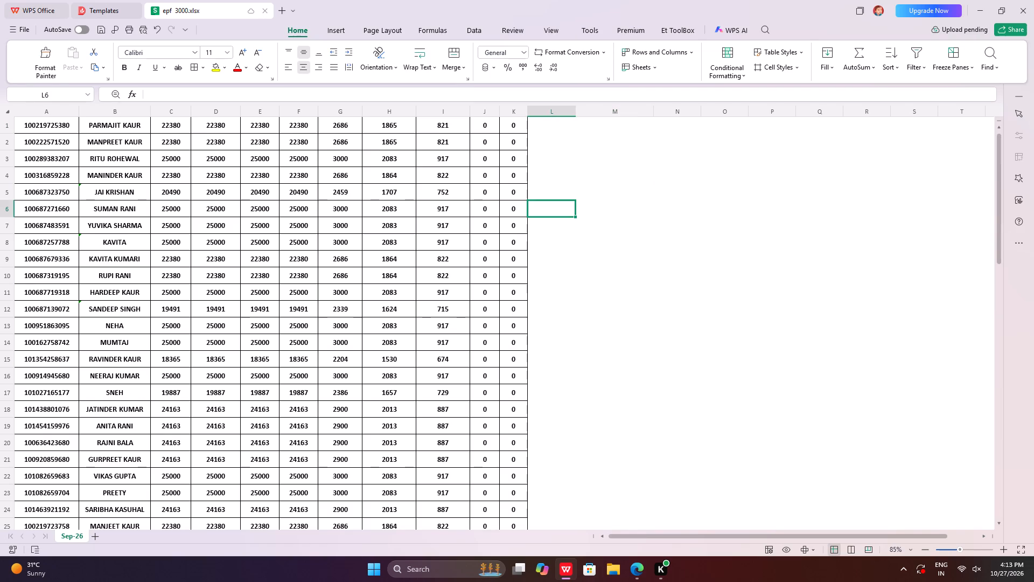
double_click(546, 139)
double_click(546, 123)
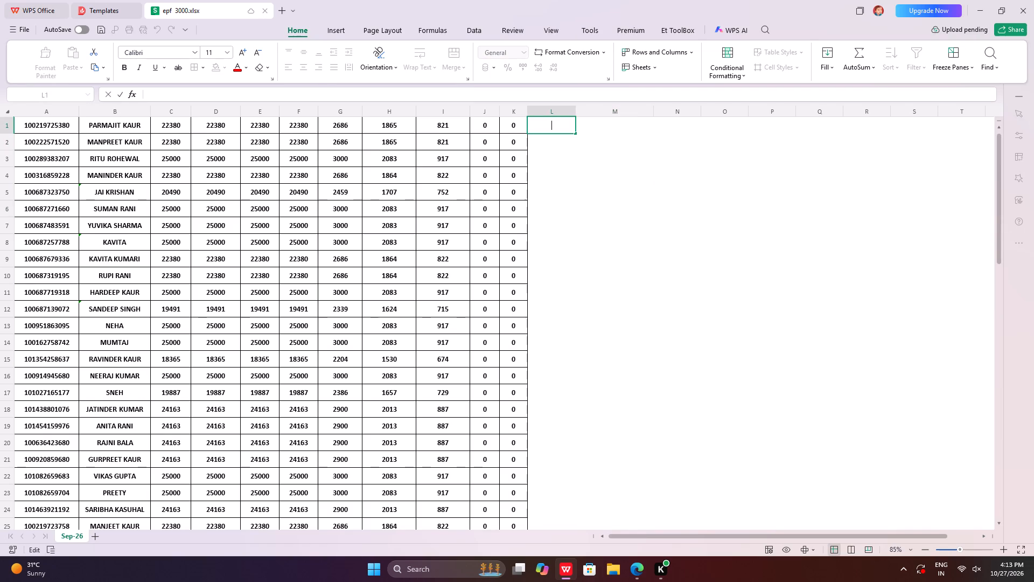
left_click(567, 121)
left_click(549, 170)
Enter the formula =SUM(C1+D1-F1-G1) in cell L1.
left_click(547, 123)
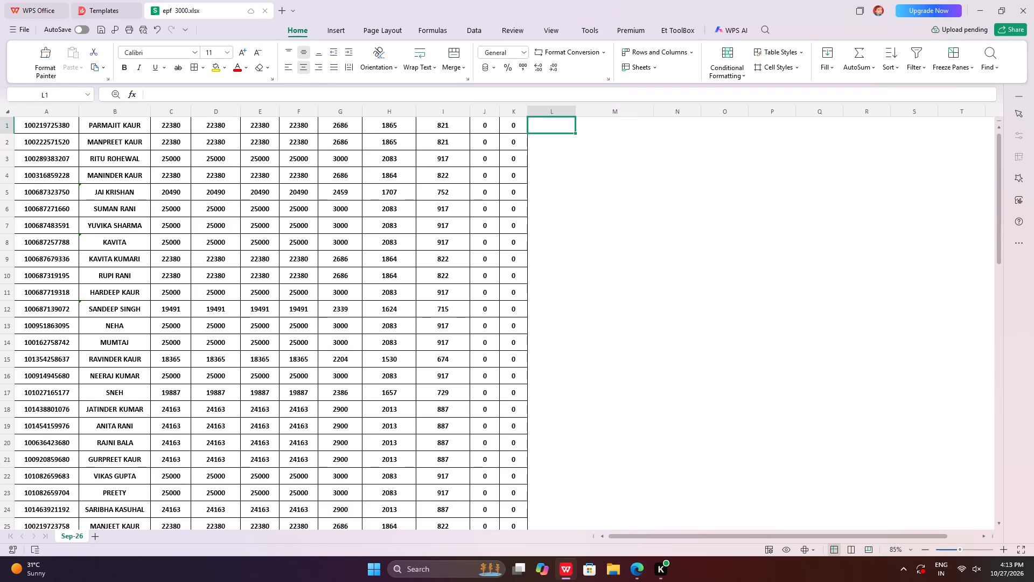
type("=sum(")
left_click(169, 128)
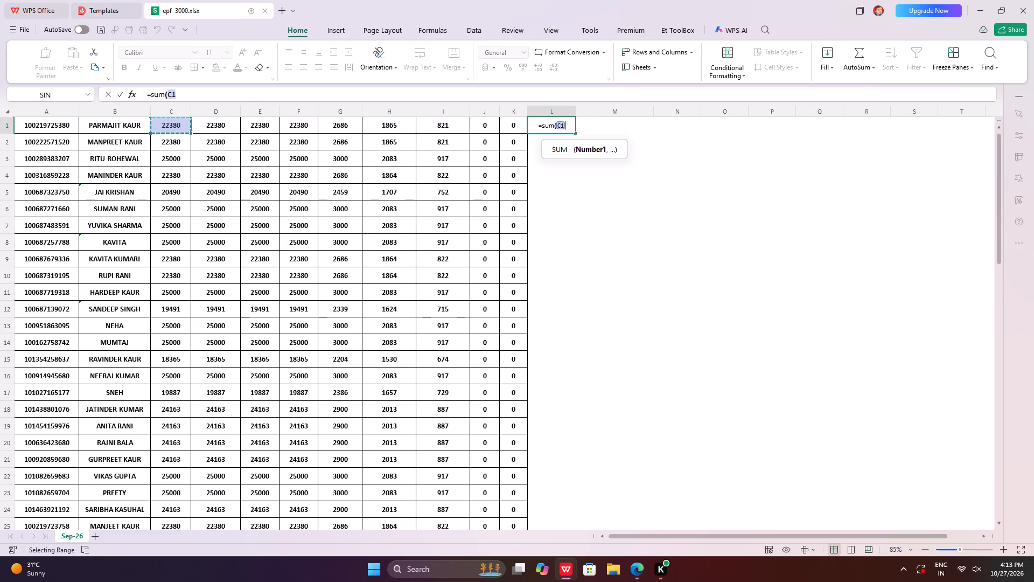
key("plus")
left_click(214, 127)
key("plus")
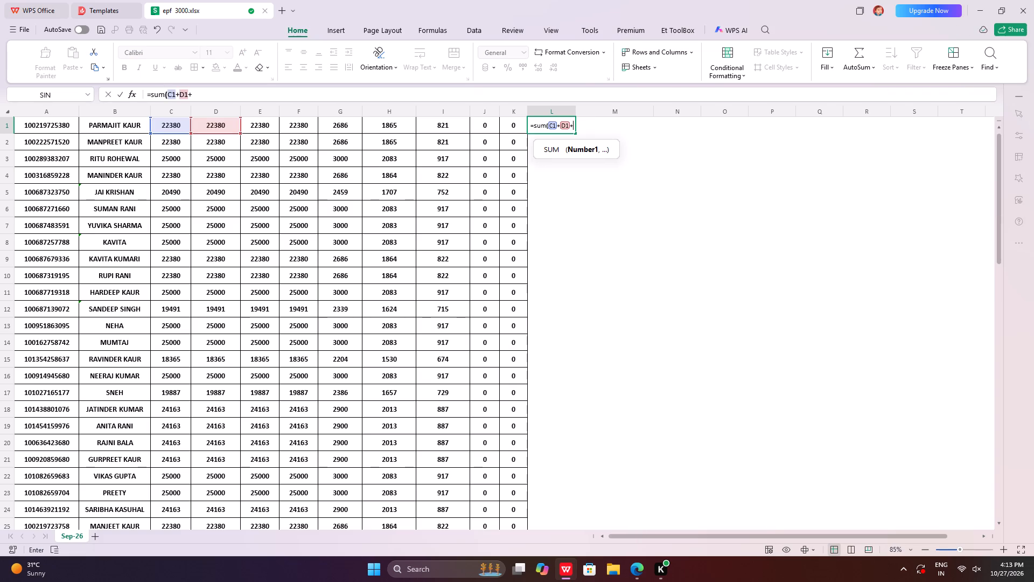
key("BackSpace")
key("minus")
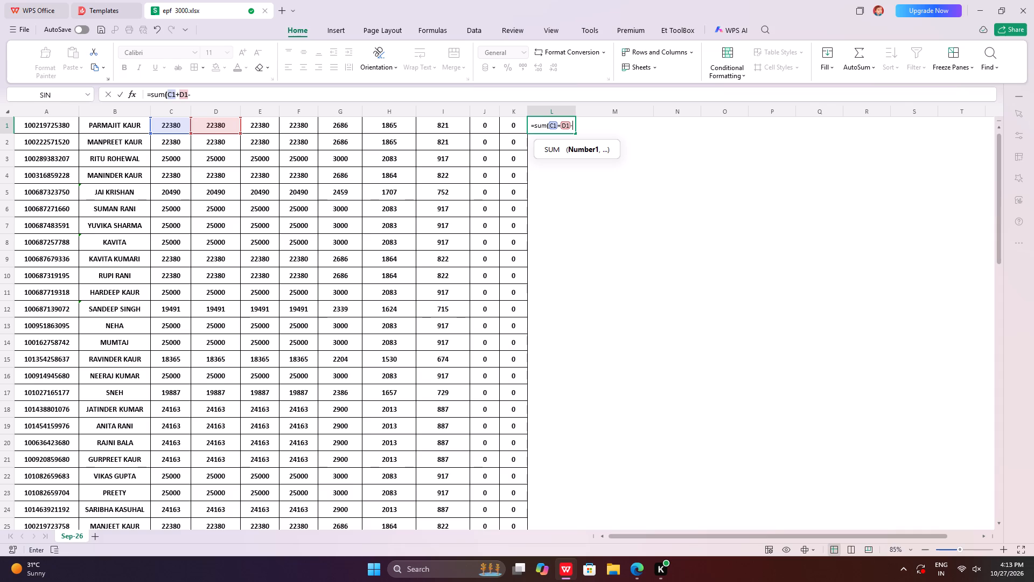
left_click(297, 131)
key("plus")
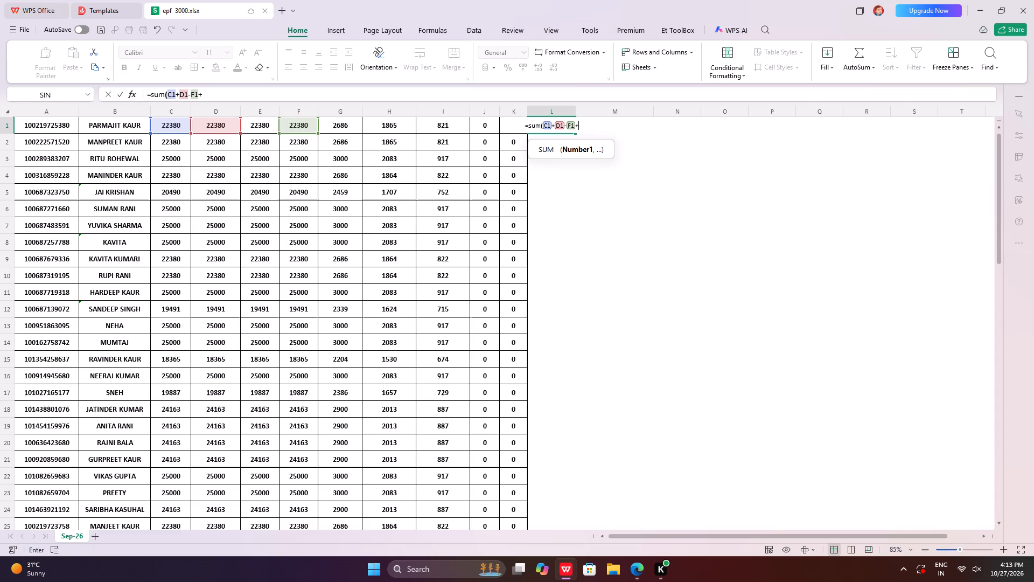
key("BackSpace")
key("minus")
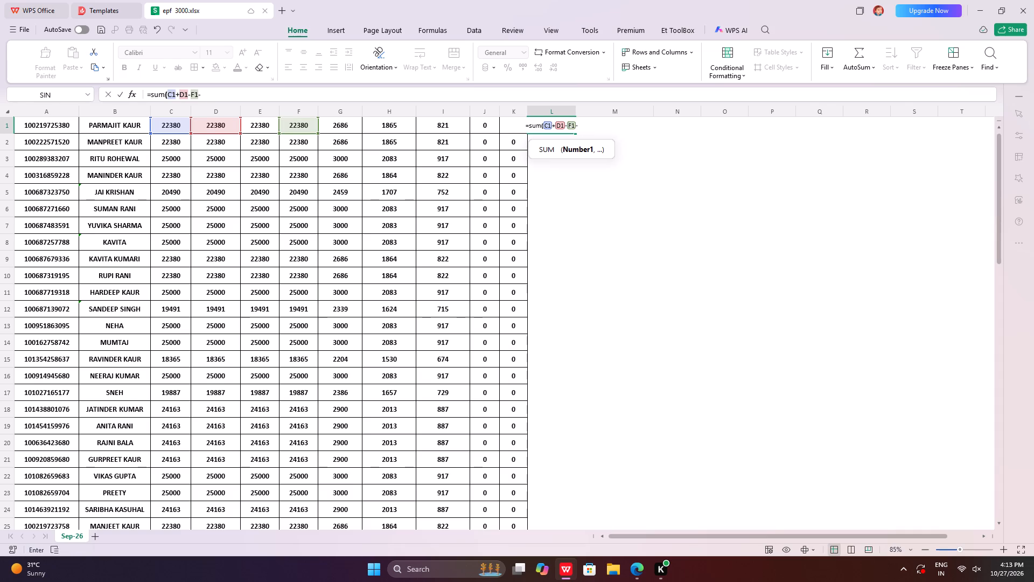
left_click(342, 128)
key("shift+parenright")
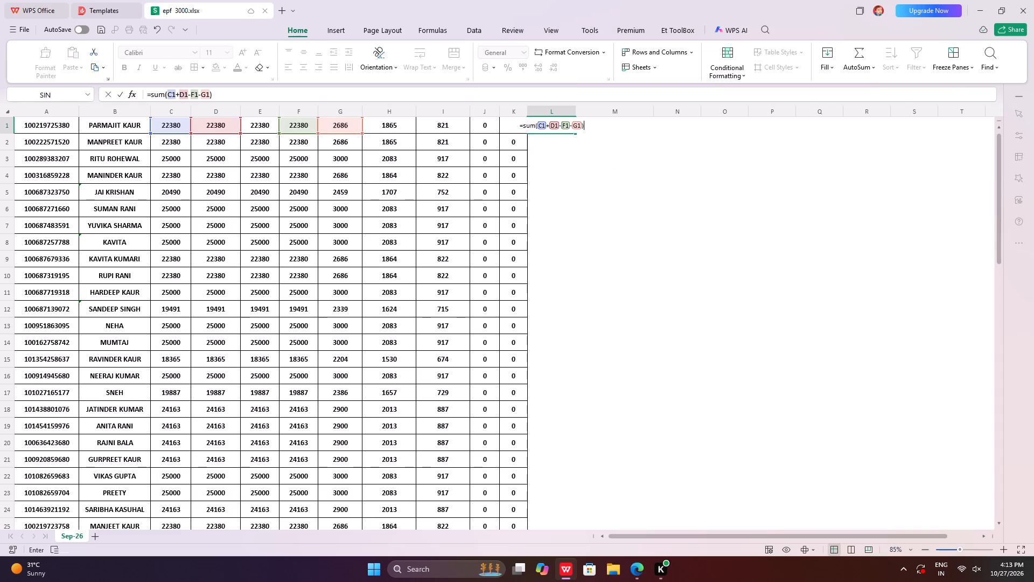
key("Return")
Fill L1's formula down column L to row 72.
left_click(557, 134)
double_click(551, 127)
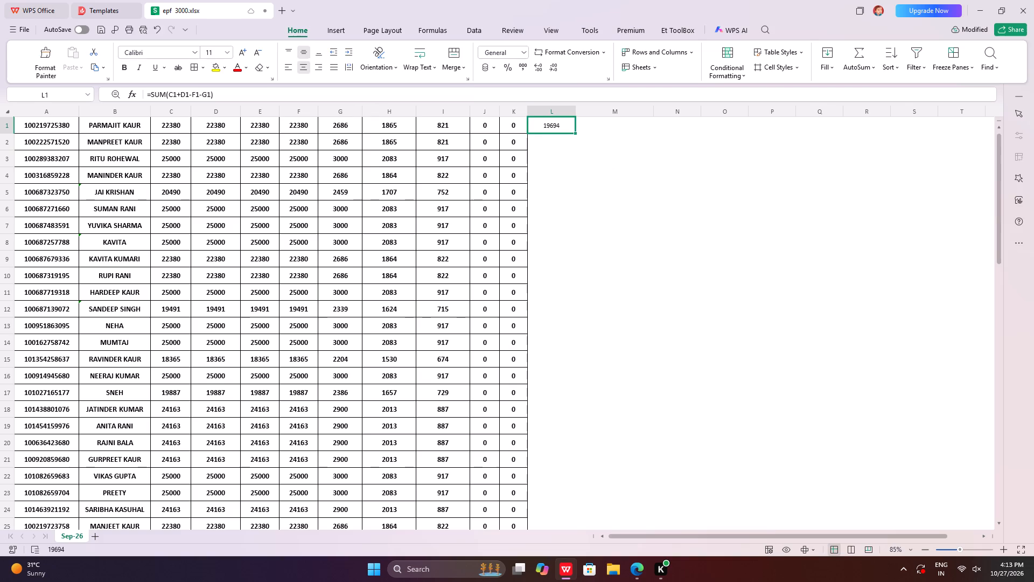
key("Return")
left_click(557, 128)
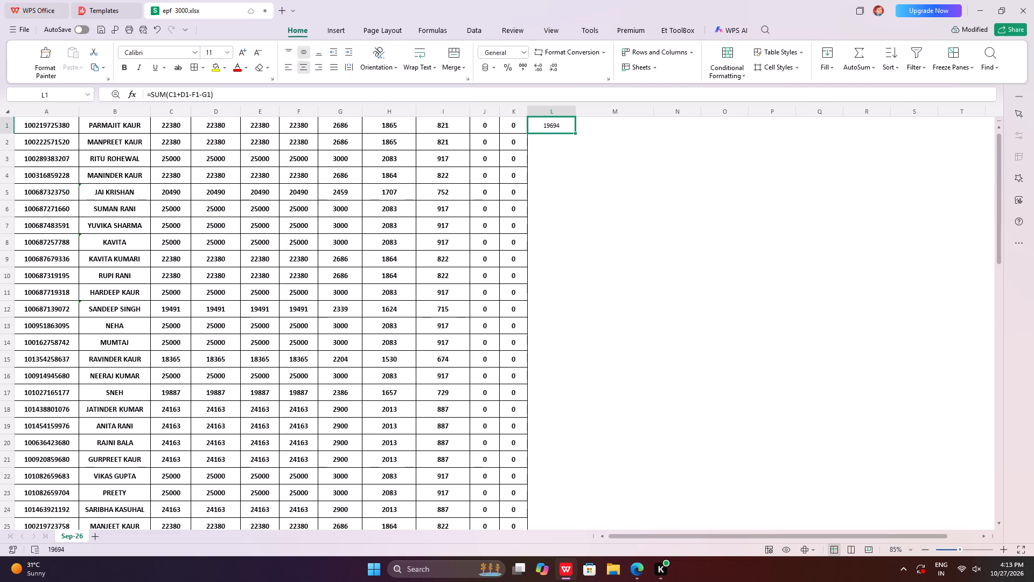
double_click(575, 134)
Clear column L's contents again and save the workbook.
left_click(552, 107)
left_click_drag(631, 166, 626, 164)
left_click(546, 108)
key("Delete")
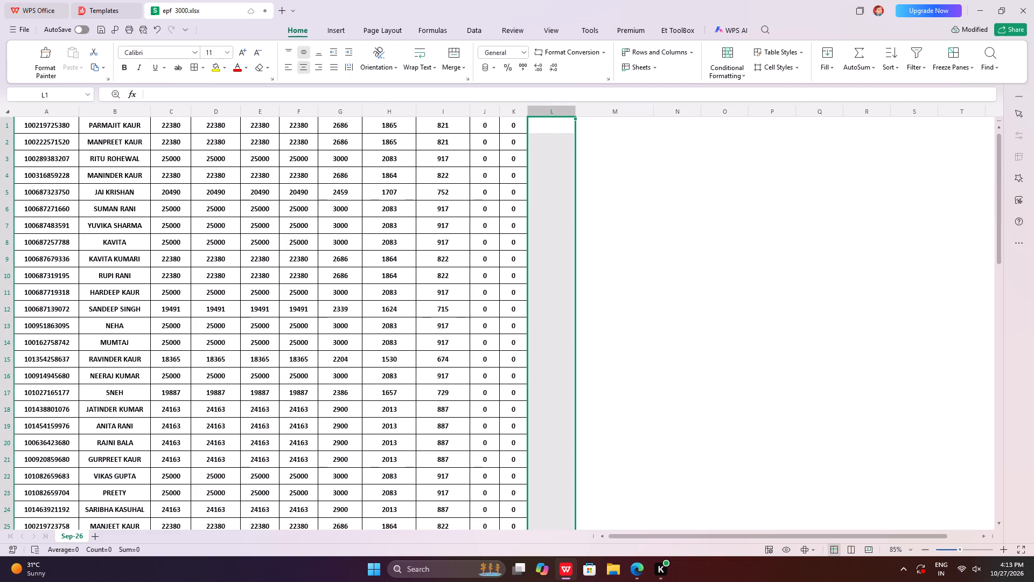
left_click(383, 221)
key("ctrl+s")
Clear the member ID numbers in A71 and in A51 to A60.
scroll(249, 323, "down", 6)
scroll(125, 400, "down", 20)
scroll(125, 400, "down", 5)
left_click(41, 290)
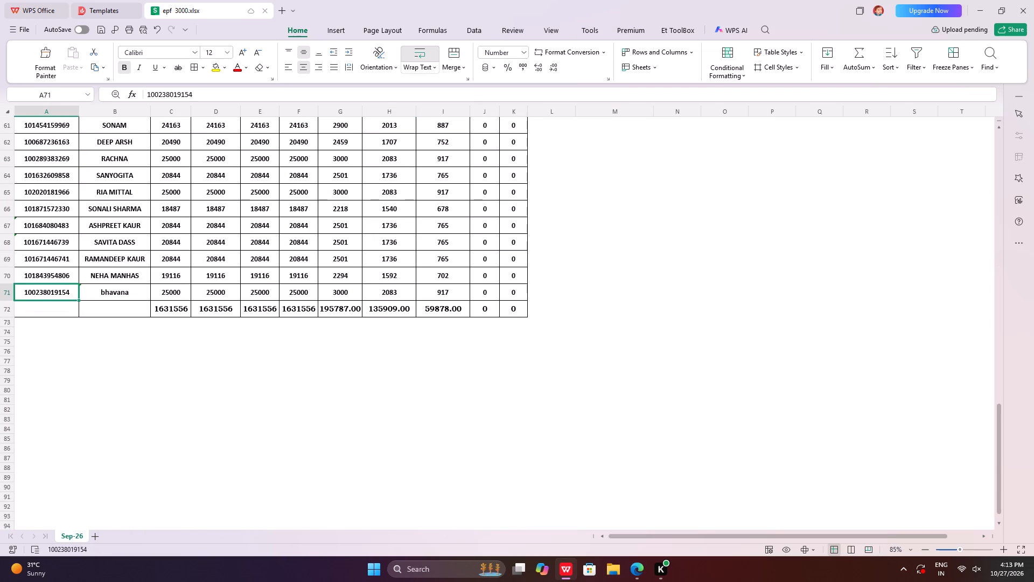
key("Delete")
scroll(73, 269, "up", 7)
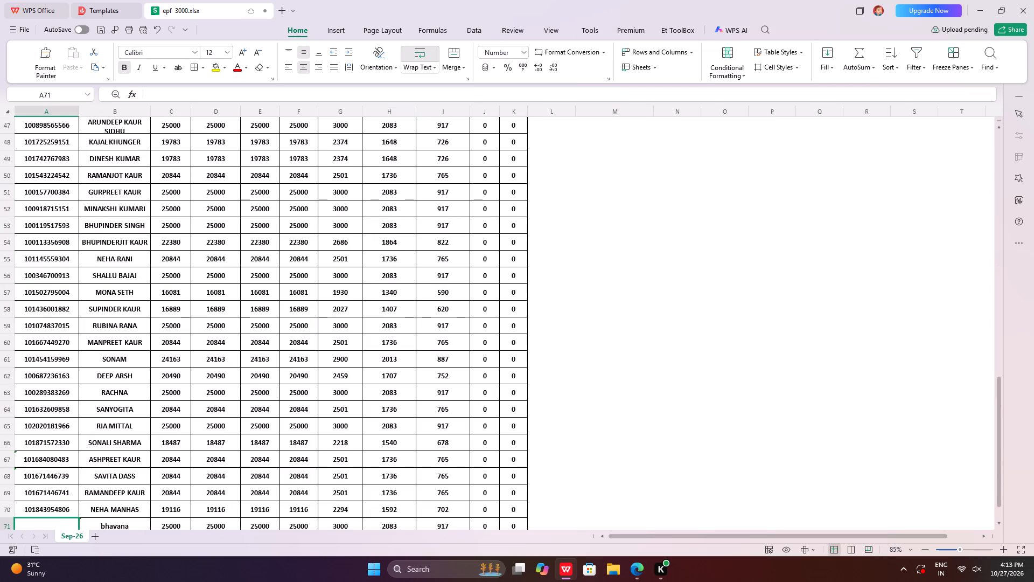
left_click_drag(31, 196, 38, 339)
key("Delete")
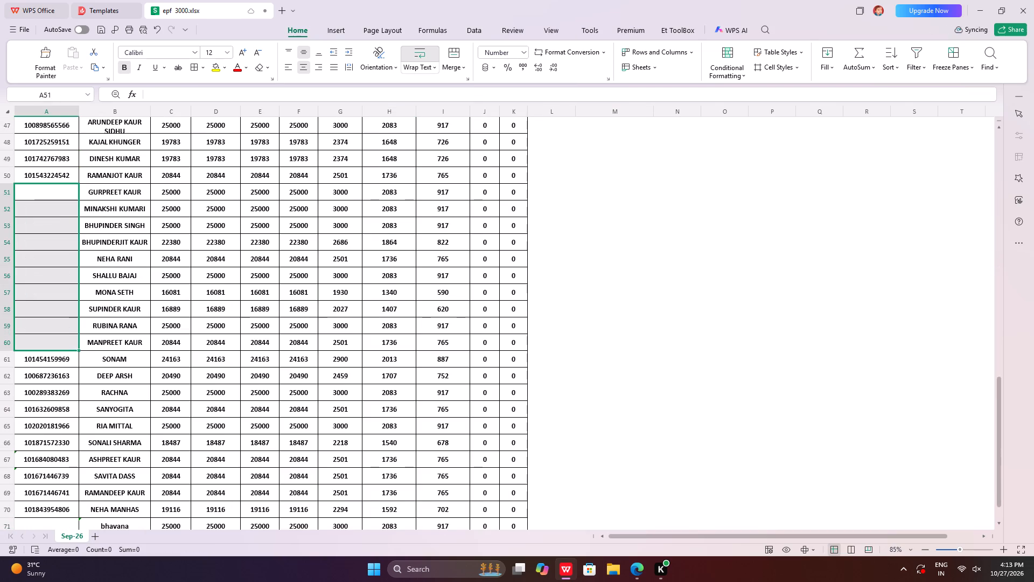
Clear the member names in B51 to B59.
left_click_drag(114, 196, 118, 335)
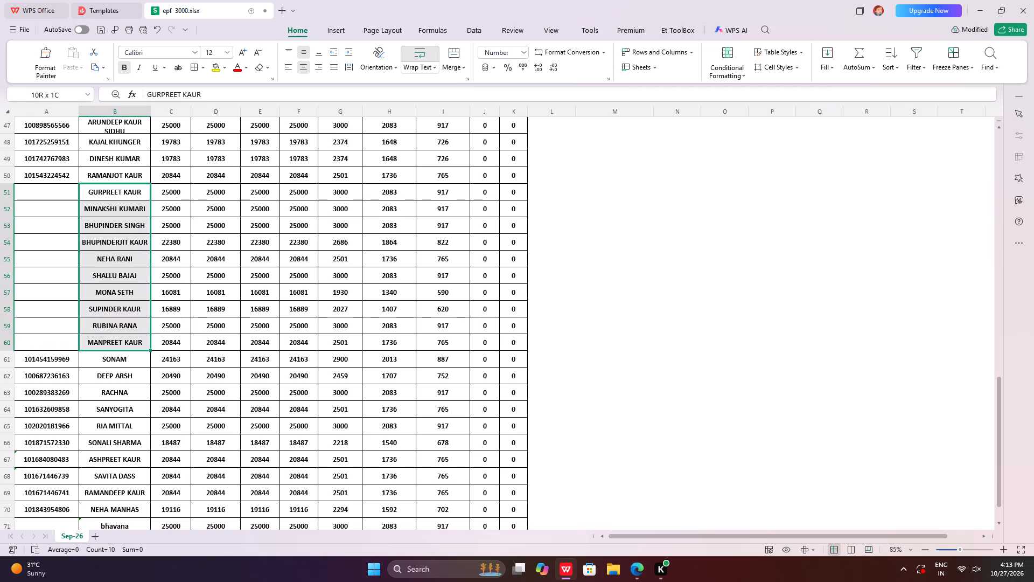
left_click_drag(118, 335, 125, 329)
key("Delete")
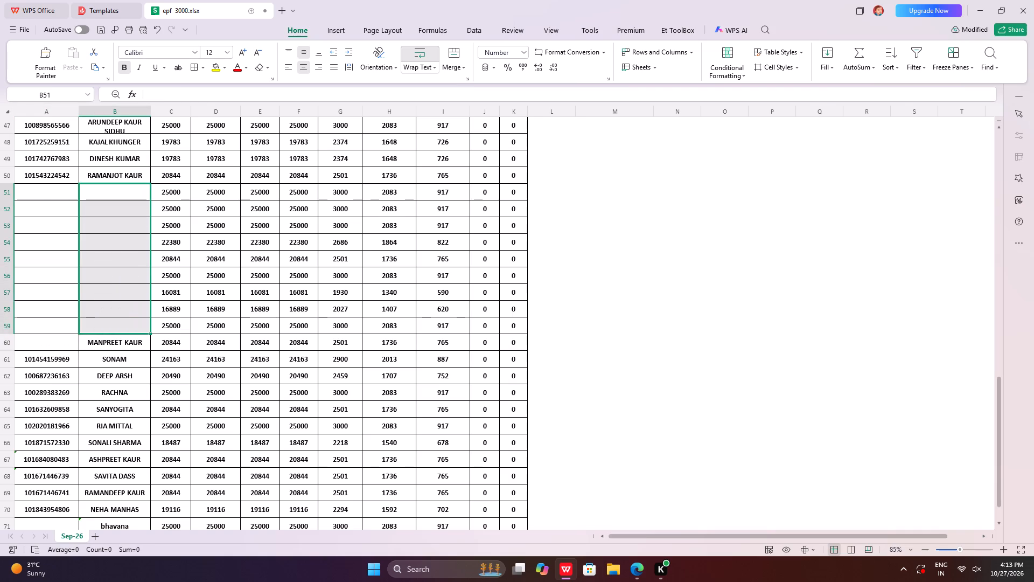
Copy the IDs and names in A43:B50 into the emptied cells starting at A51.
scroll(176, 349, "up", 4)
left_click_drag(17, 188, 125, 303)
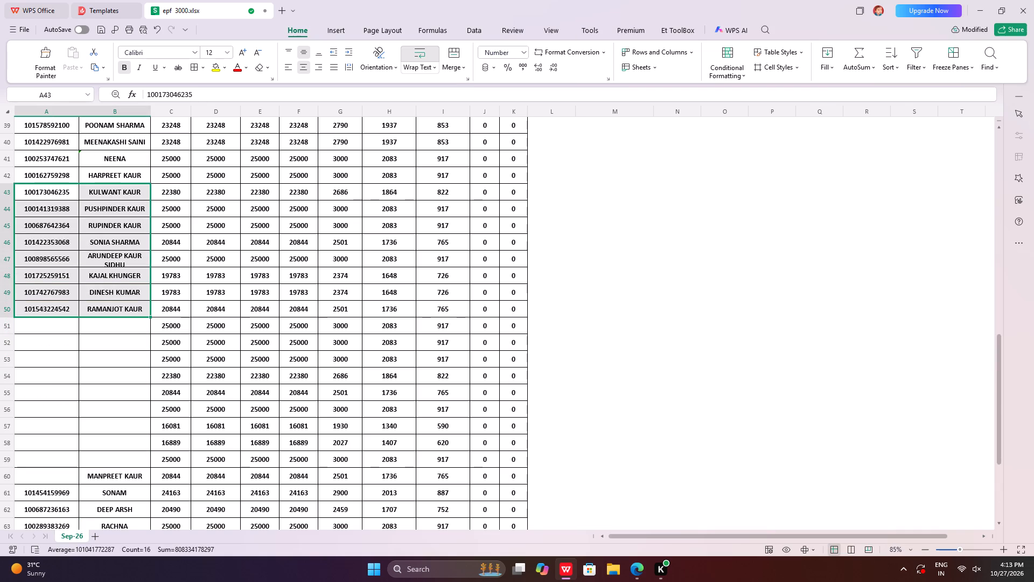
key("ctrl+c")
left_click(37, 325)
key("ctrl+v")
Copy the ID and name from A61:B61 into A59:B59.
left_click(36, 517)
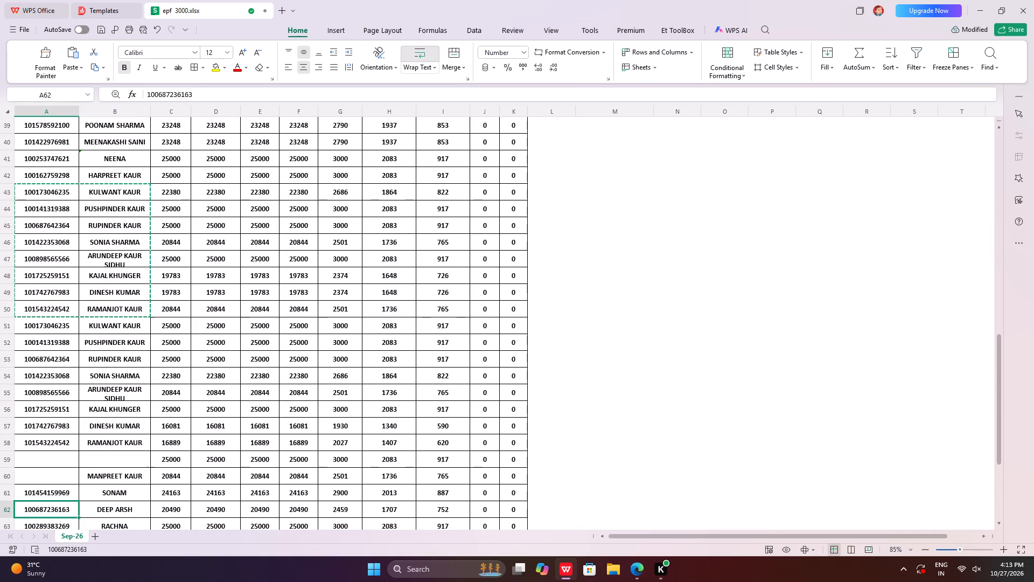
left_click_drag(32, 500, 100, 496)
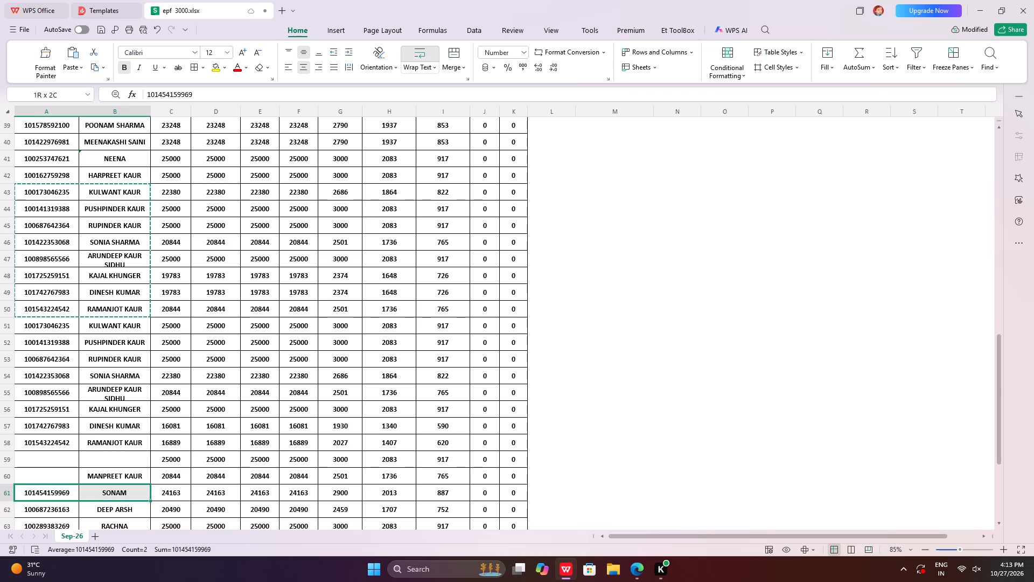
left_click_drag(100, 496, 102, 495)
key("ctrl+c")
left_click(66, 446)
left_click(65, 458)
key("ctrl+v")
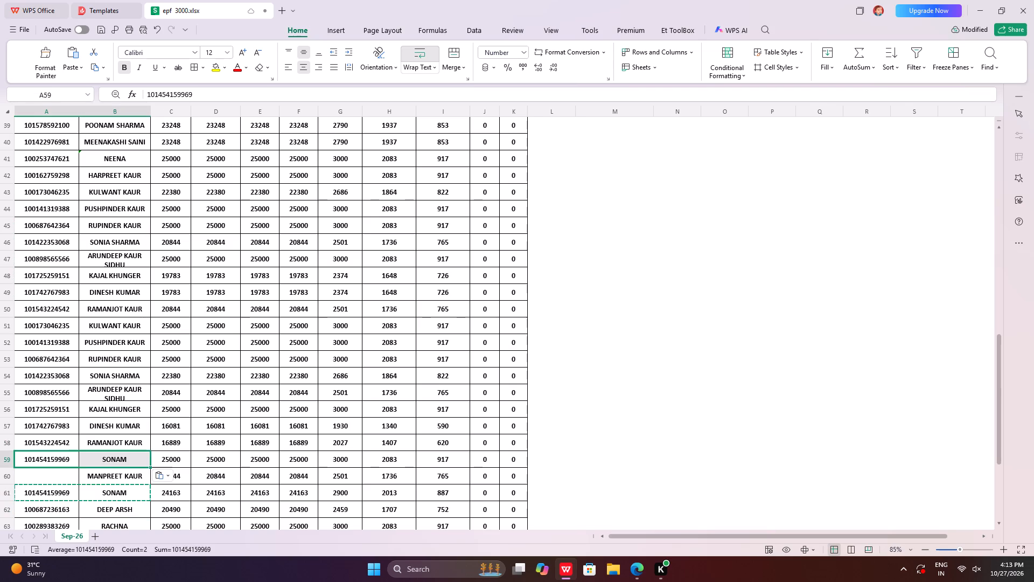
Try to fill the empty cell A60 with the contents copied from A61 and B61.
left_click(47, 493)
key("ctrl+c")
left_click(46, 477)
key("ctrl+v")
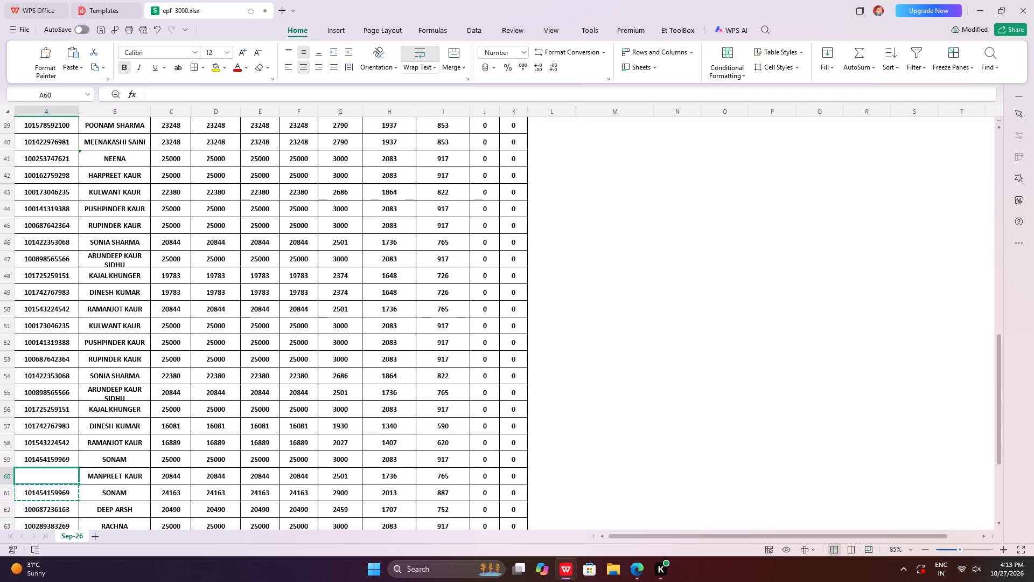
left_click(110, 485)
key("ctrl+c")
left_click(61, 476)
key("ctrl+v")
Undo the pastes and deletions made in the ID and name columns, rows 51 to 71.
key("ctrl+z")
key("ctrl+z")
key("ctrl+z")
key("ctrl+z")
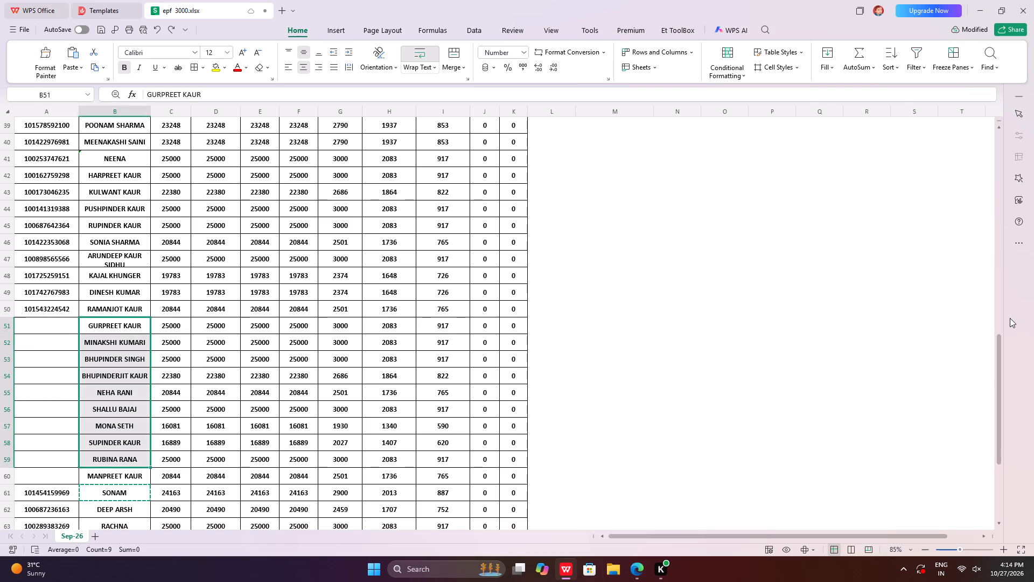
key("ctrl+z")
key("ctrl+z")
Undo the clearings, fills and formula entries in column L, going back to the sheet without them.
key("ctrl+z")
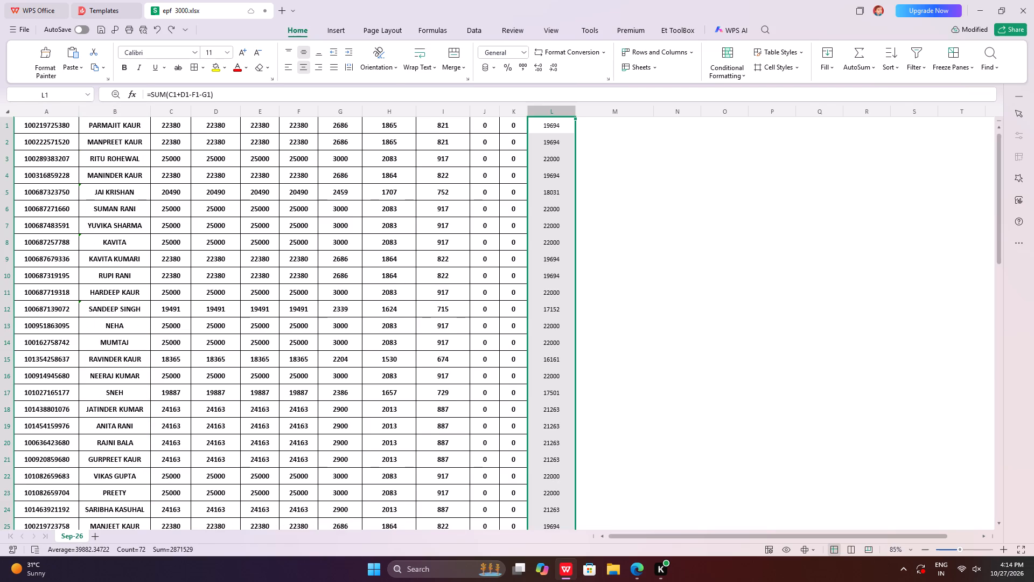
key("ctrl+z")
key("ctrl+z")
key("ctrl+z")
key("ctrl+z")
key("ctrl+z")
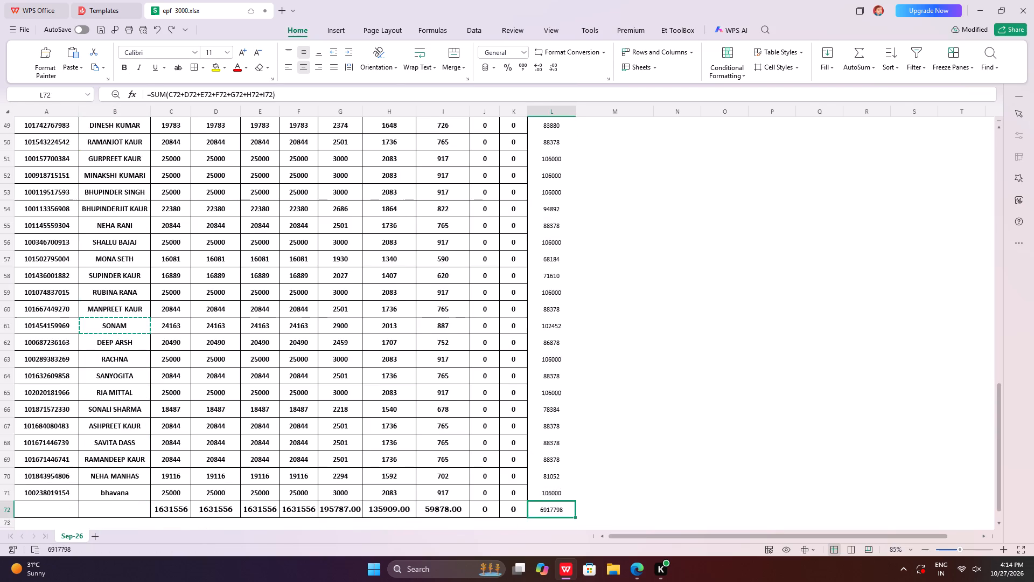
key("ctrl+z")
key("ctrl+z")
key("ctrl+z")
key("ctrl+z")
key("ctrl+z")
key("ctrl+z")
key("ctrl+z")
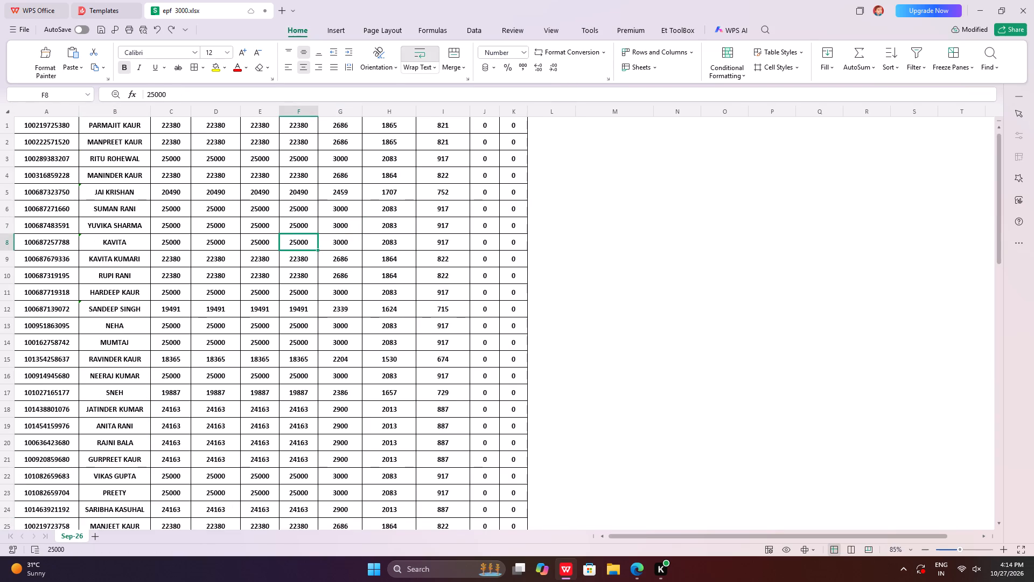
Undo all remaining earlier edits on the Sep-26 sheet, back to the start of the undo history.
key("ctrl+z")
key("ctrl+z")
key("ctrl+z")
key("ctrl+z")
key("ctrl+z")
key("ctrl+z")
key("ctrl+z")
key("ctrl+z")
key("ctrl+z")
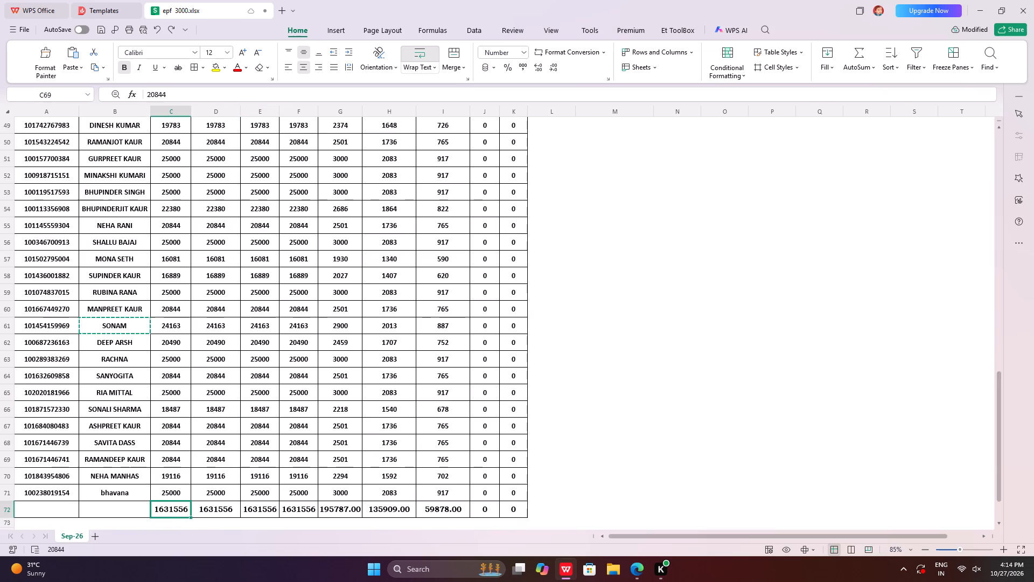
key("ctrl+z")
key("ctrl+z")
key("ctrl+z")
key("ctrl+z")
key("ctrl+z")
key("ctrl+z")
key("z")
key("ctrl+z")
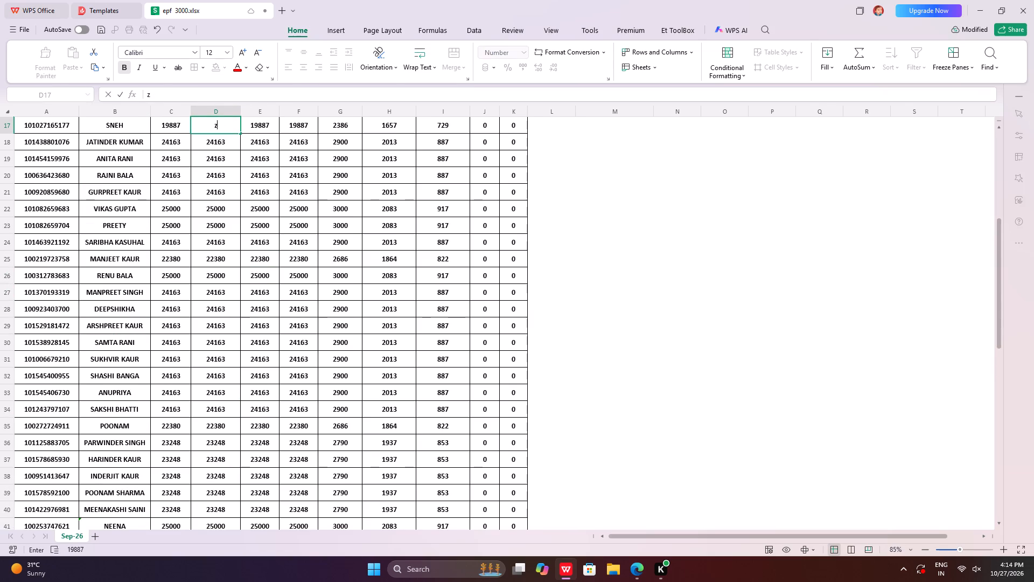
left_click(751, 372)
key("ctrl+z")
key("ctrl+z")
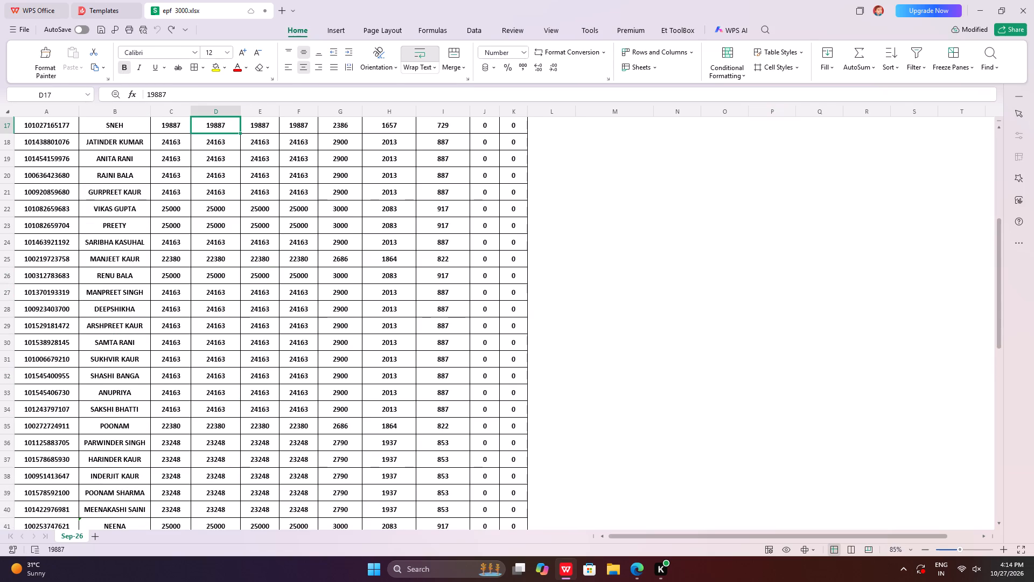
key("ctrl+z")
key("ctrl+z")
key("ctrl+z")
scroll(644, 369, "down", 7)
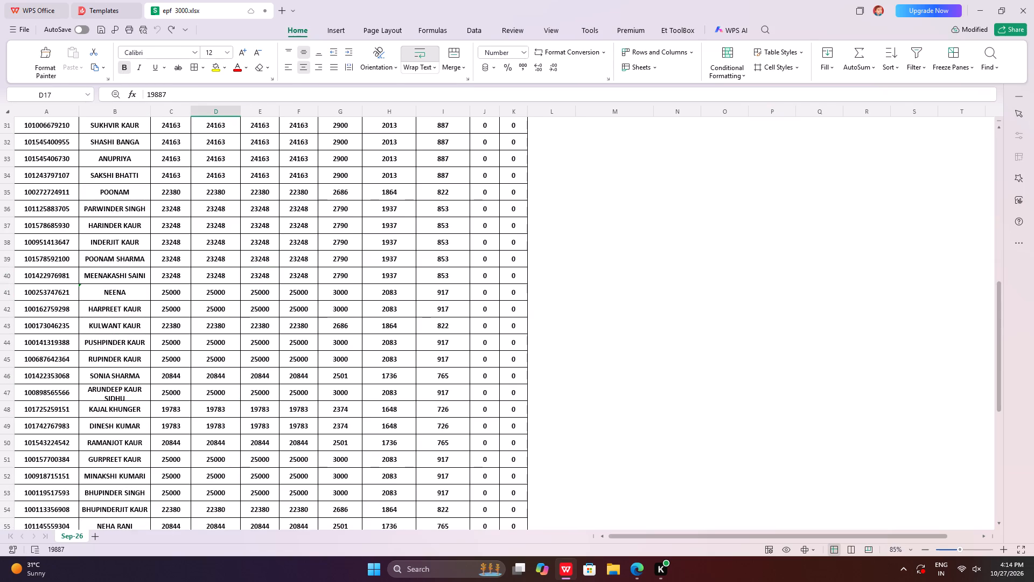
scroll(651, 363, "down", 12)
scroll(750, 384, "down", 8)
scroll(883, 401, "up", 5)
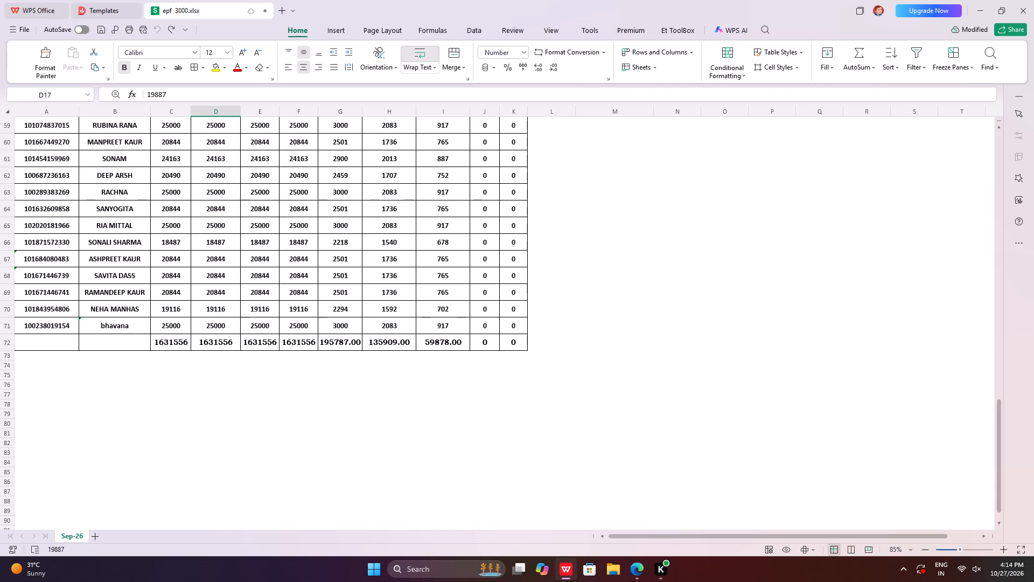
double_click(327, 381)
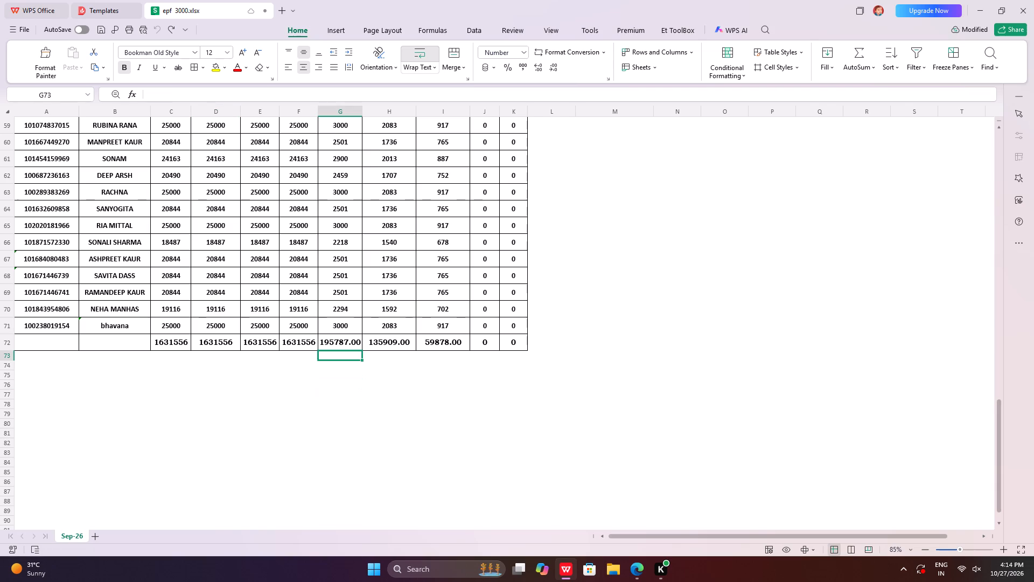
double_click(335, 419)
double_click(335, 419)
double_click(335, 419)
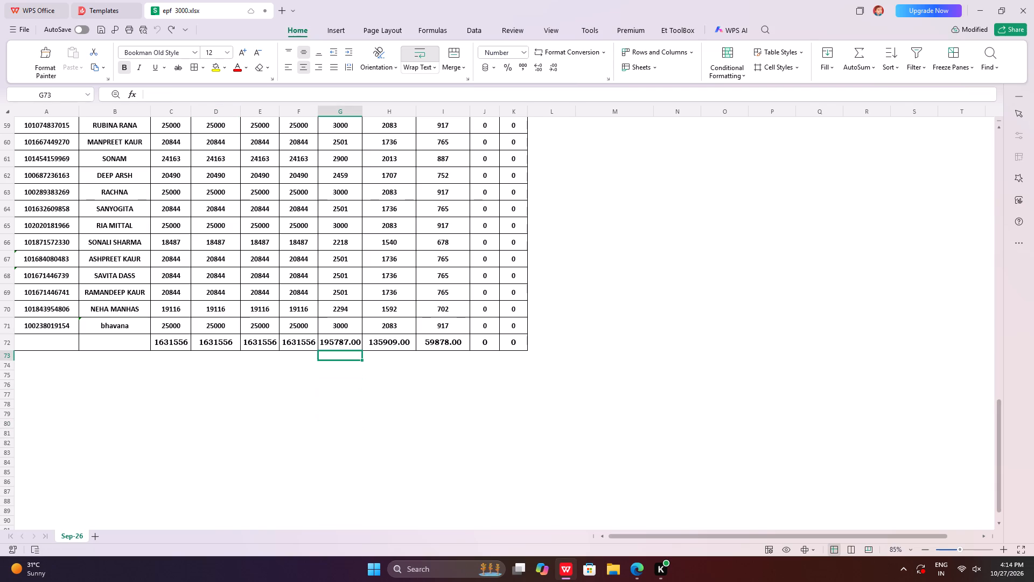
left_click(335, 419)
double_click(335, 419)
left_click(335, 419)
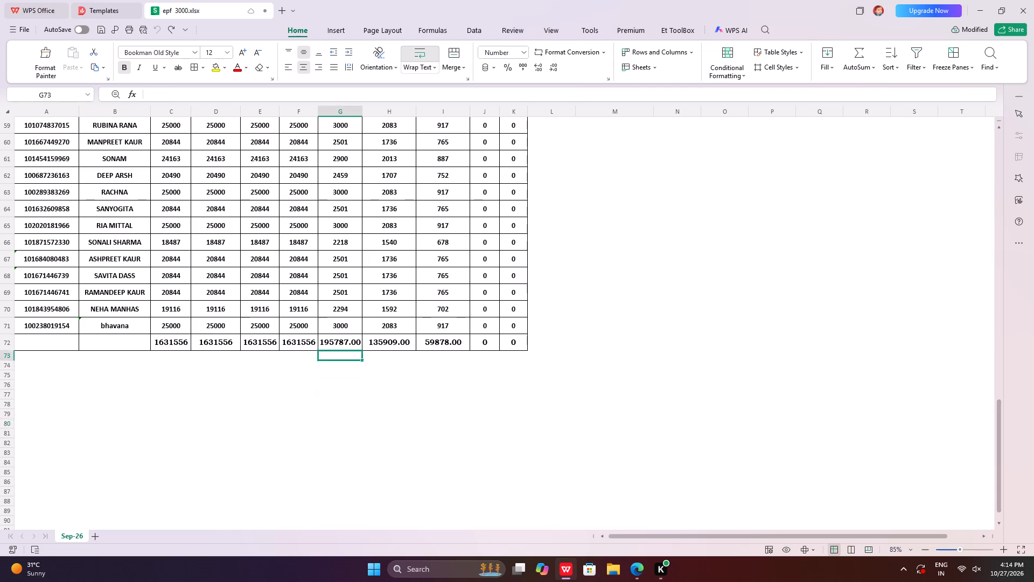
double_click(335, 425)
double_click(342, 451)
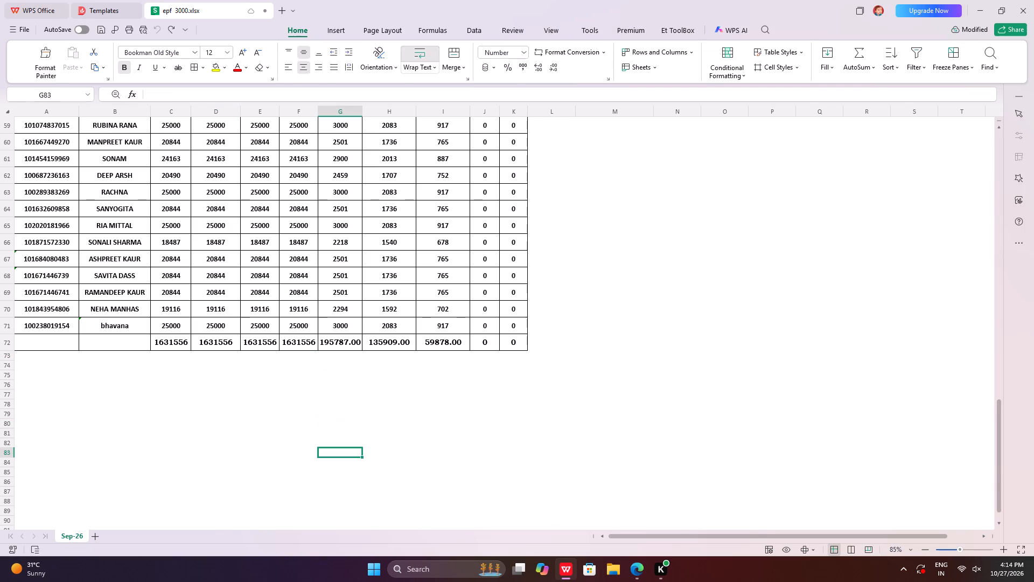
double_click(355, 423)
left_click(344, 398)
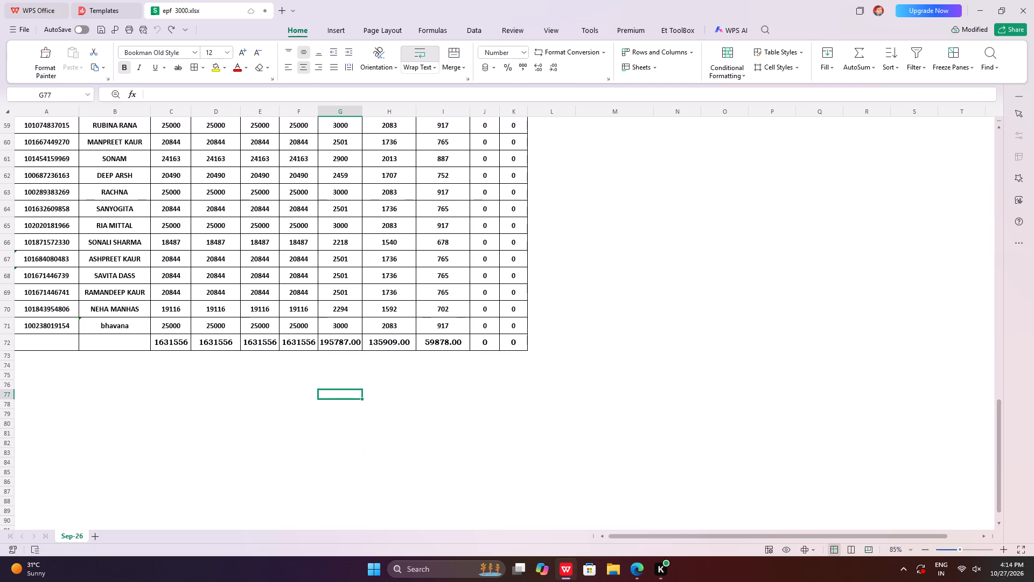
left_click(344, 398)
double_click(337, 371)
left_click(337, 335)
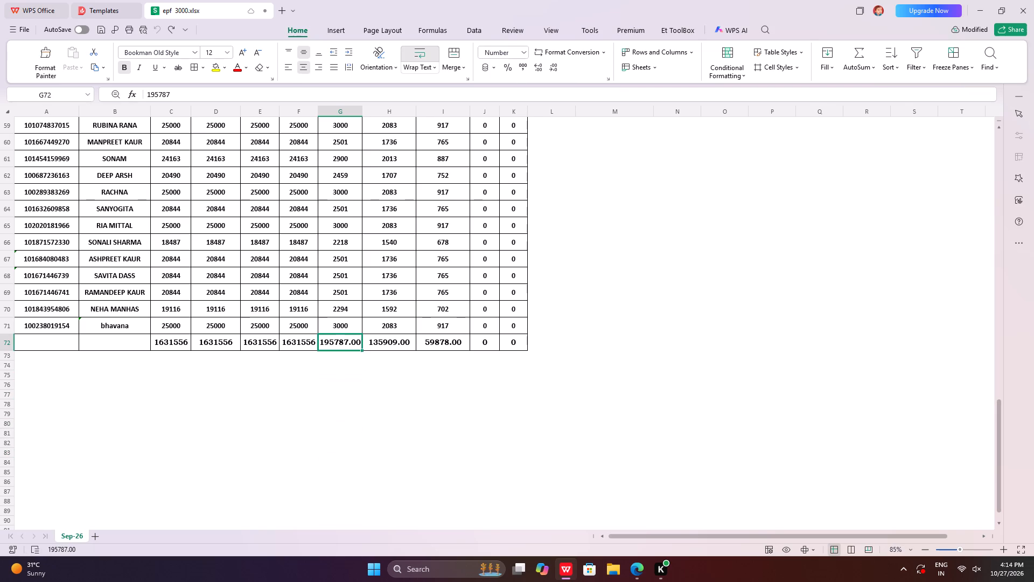
Save the epf 3000.xlsx workbook.
left_click(23, 27)
left_click(39, 107)
Inspect the stored contents of individual entries in columns F to K, rows 61 to 66, without editing them.
double_click(517, 178)
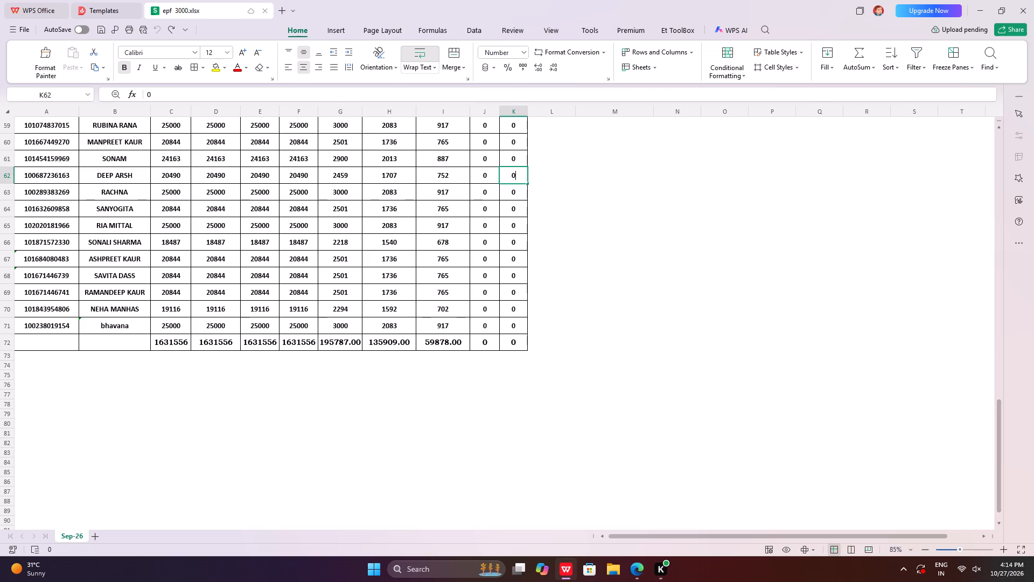
left_click(501, 239)
left_click(506, 241)
left_click(506, 241)
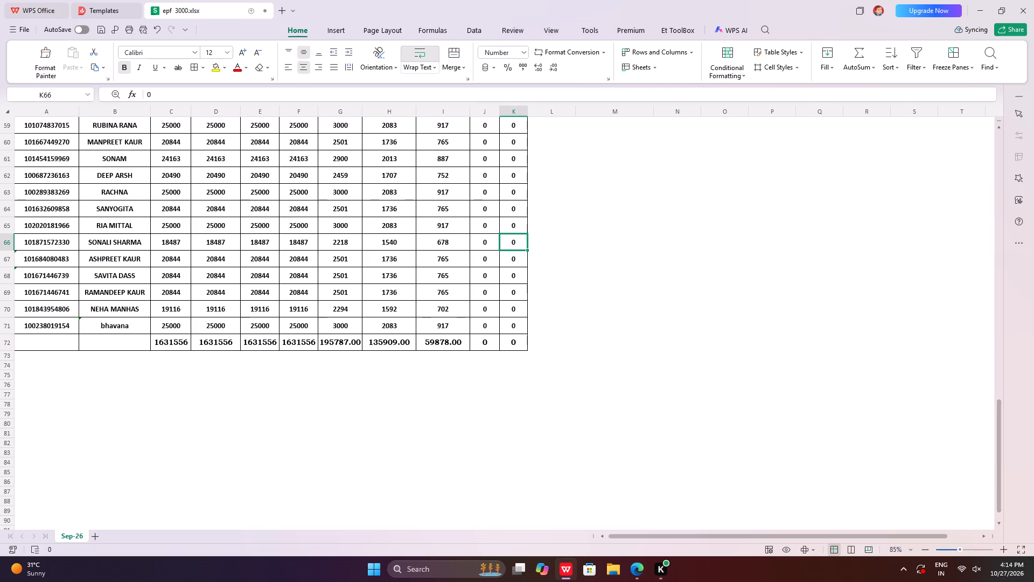
left_click(667, 220)
double_click(448, 226)
left_click_drag(711, 231, 701, 229)
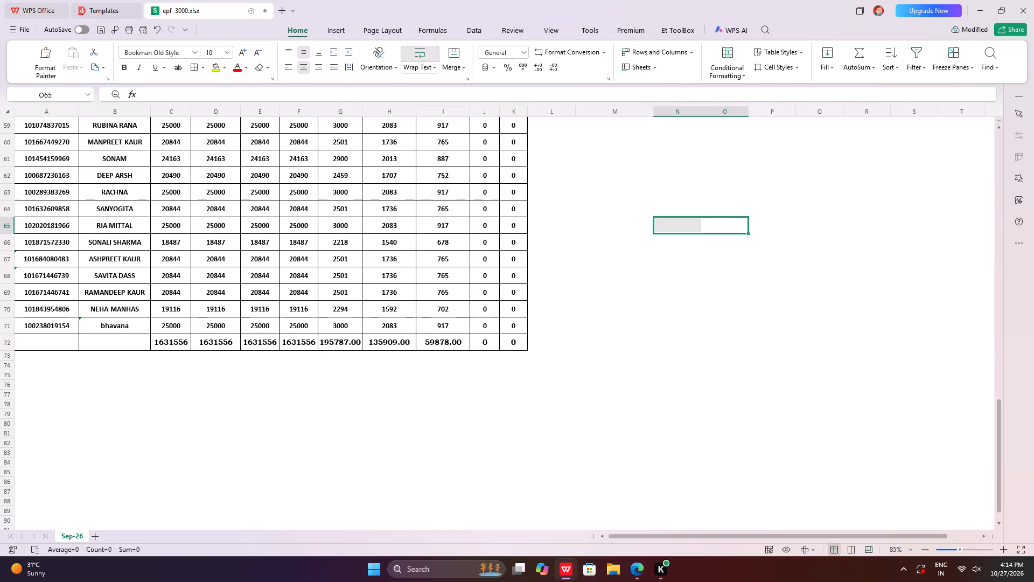
double_click(438, 189)
left_click(623, 189)
double_click(396, 176)
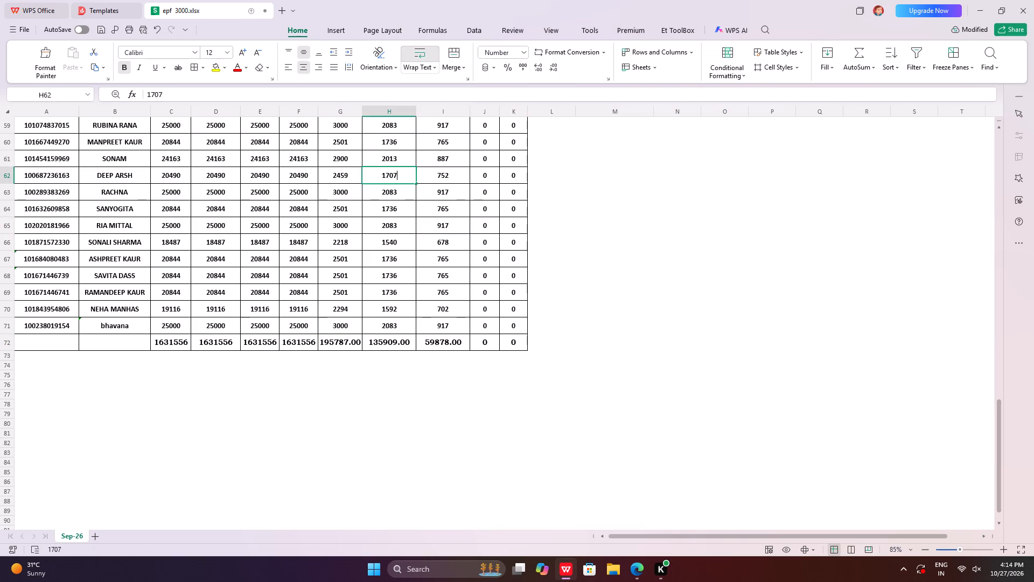
left_click(689, 164)
double_click(330, 152)
left_click(678, 151)
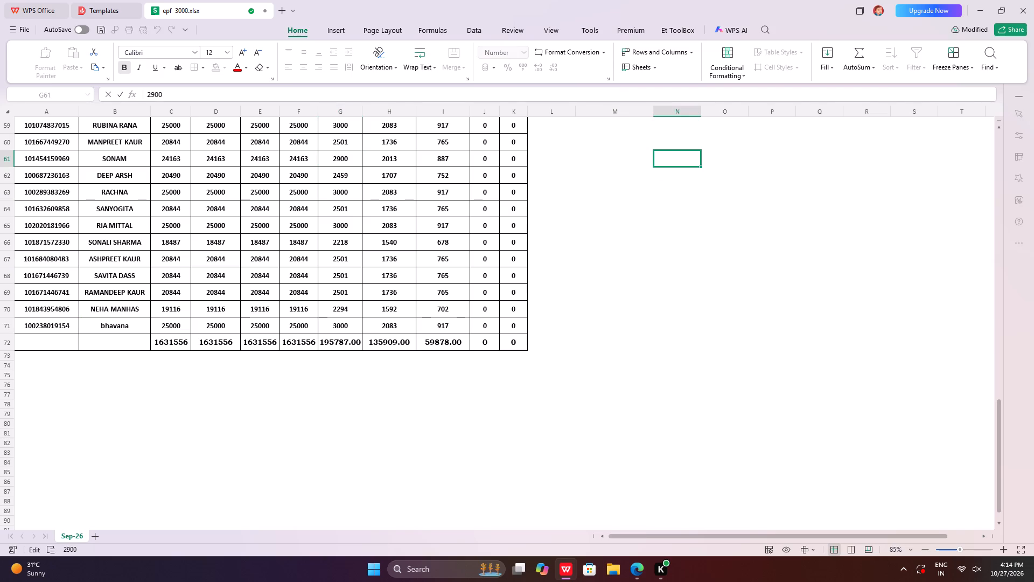
left_click(294, 161)
left_click(294, 161)
left_click(754, 189)
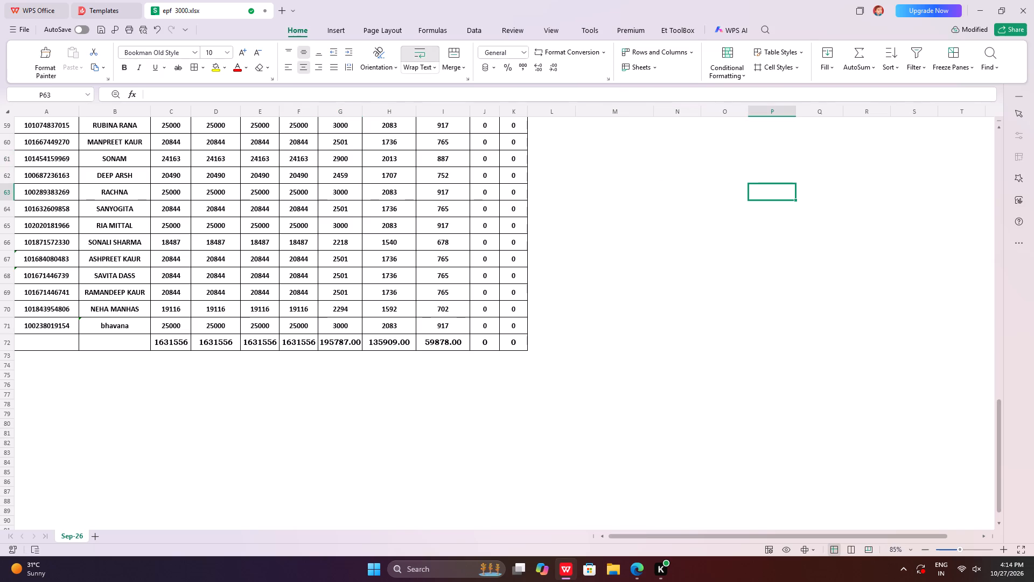
Inspect the stored contents of the column F entries in rows 63 to 68, plus E68 and E65.
left_click(318, 191)
double_click(308, 191)
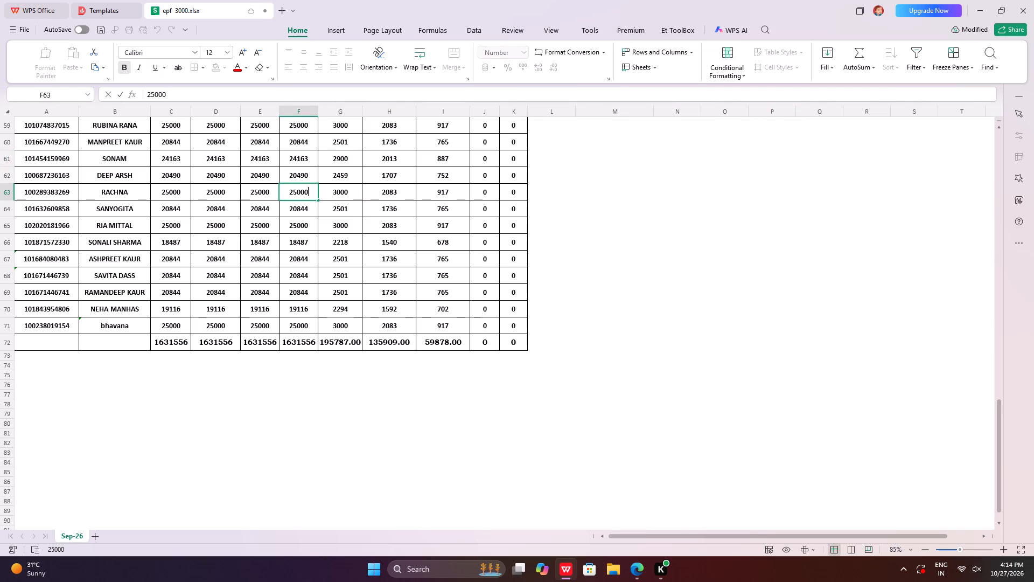
double_click(290, 204)
left_click_drag(669, 206, 649, 205)
double_click(292, 223)
left_click(747, 169)
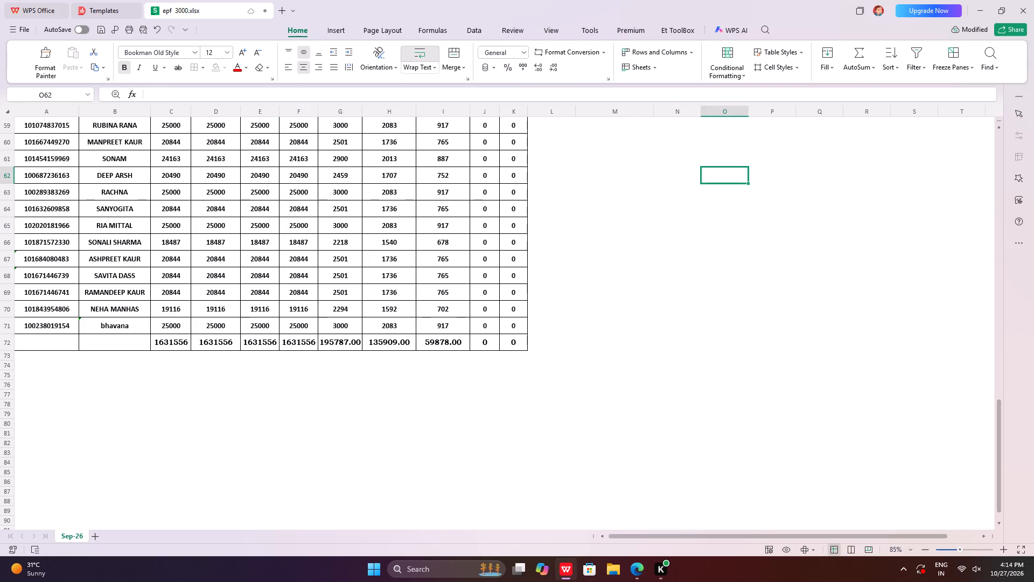
double_click(317, 240)
left_click_drag(820, 170, 805, 169)
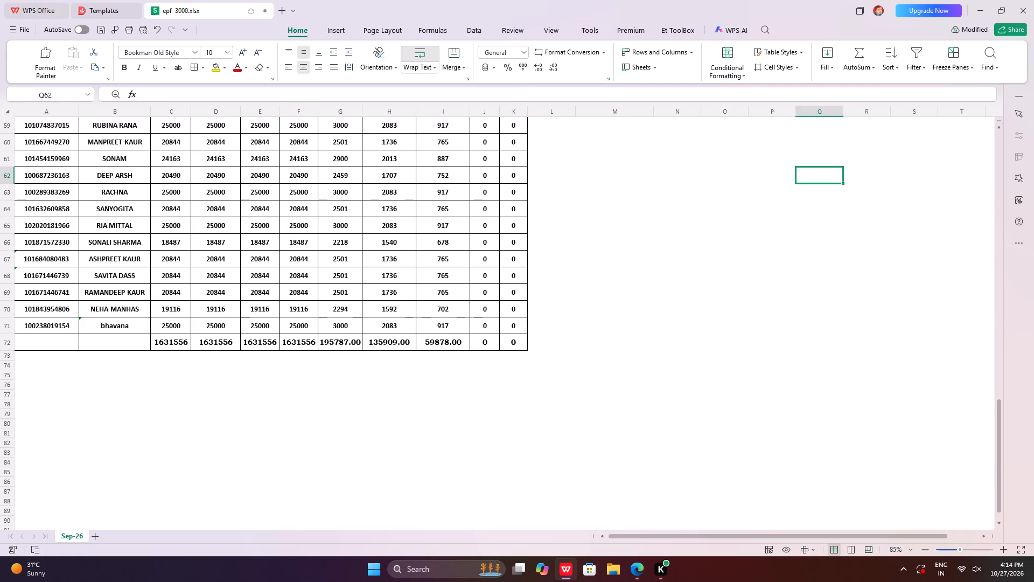
double_click(295, 243)
left_click(729, 188)
double_click(307, 253)
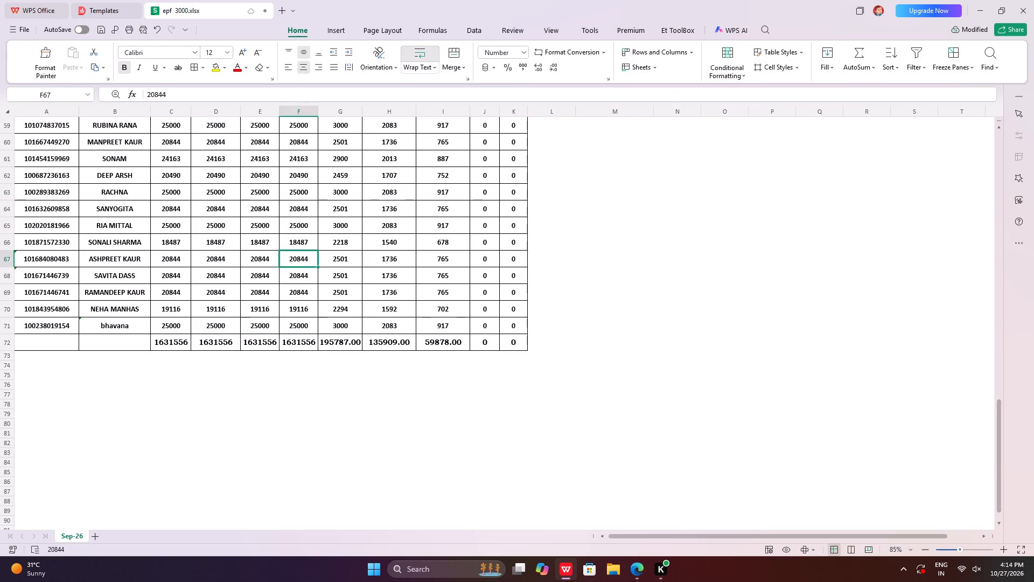
left_click(794, 191)
double_click(309, 273)
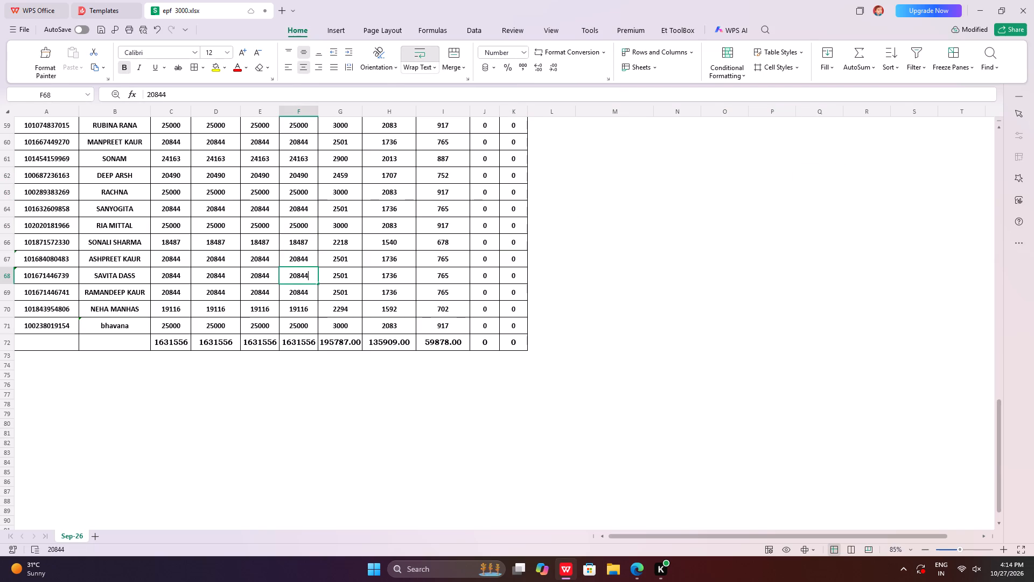
left_click_drag(887, 193, 876, 193)
double_click(261, 278)
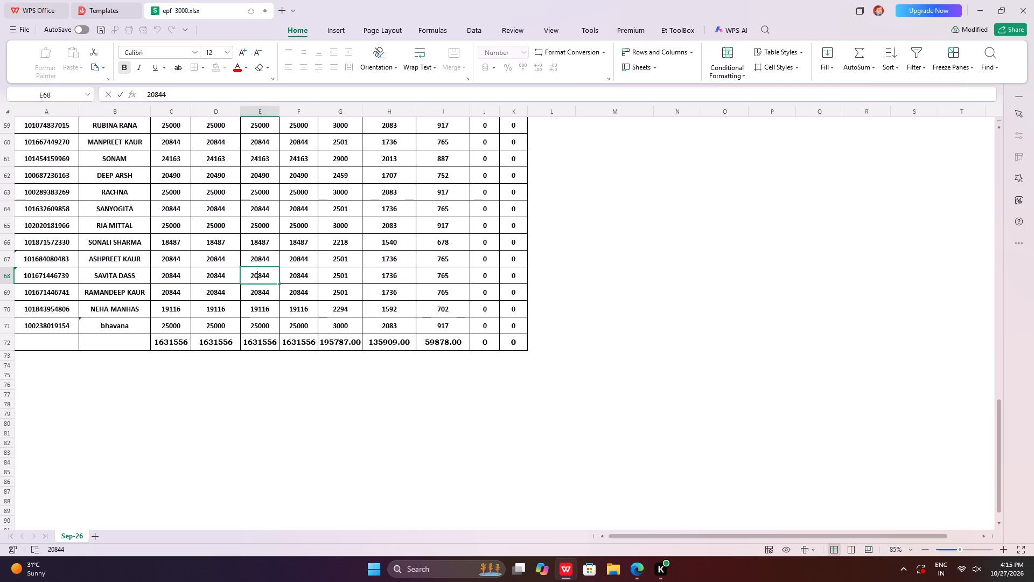
left_click_drag(791, 261, 785, 259)
left_click(254, 228)
left_click(254, 228)
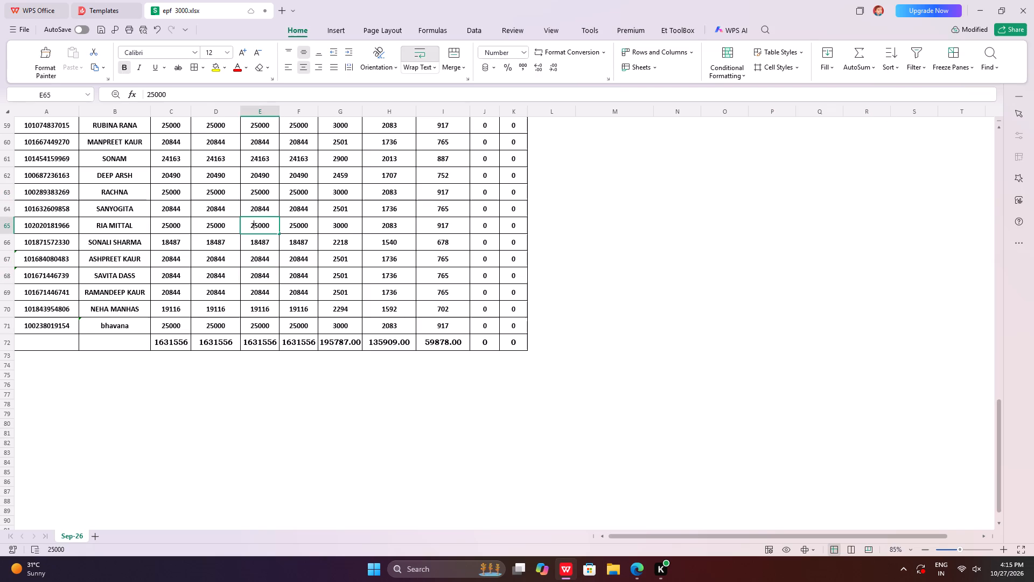
left_click(802, 231)
Inspect the stored contents of cells D26 and D25 without editing them.
scroll(254, 226, "up", 12)
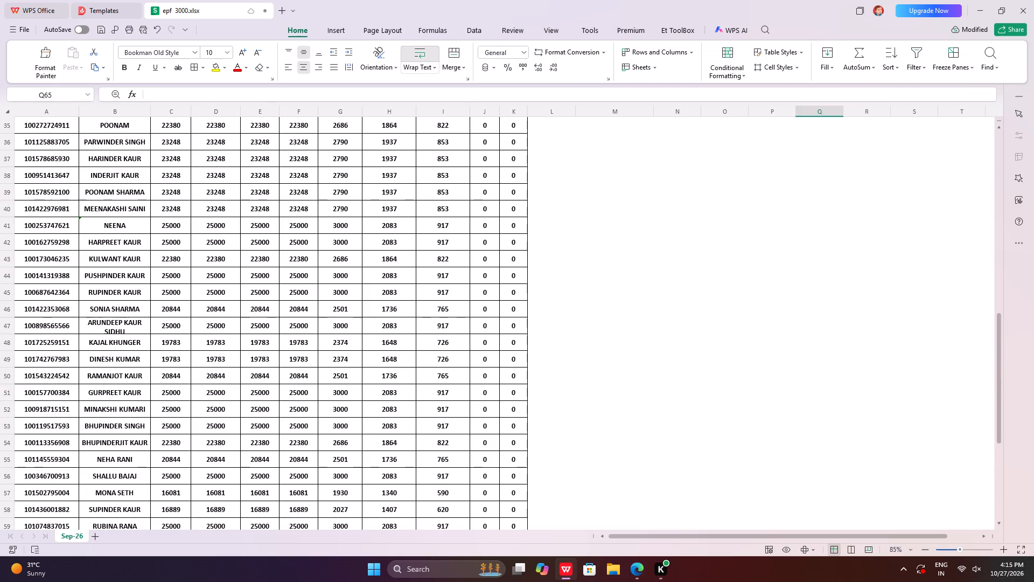
scroll(110, 217, "up", 6)
double_click(218, 179)
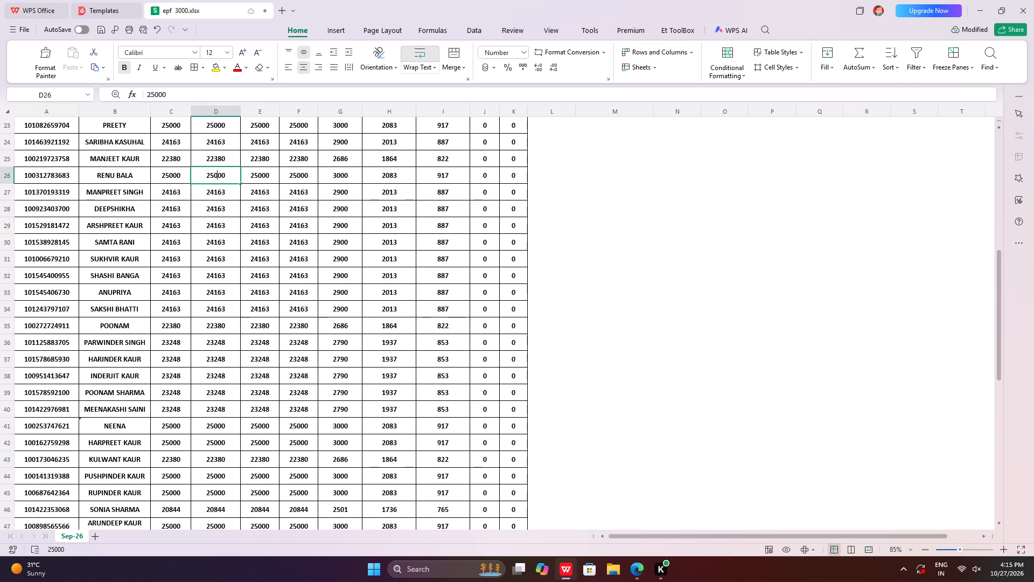
left_click_drag(881, 189, 854, 188)
double_click(220, 161)
left_click(845, 192)
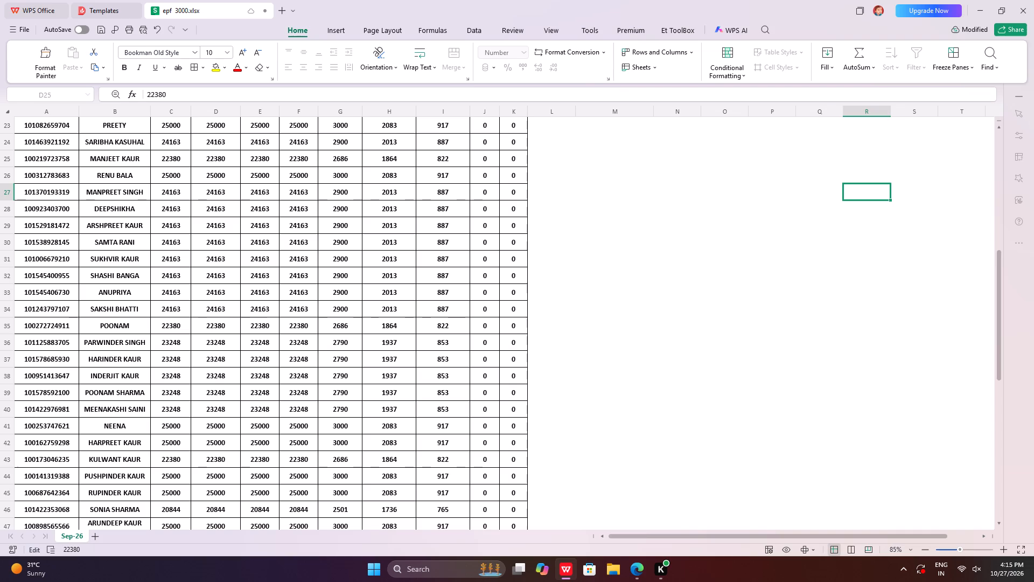
Save the workbook again.
left_click(14, 35)
left_click(42, 107)
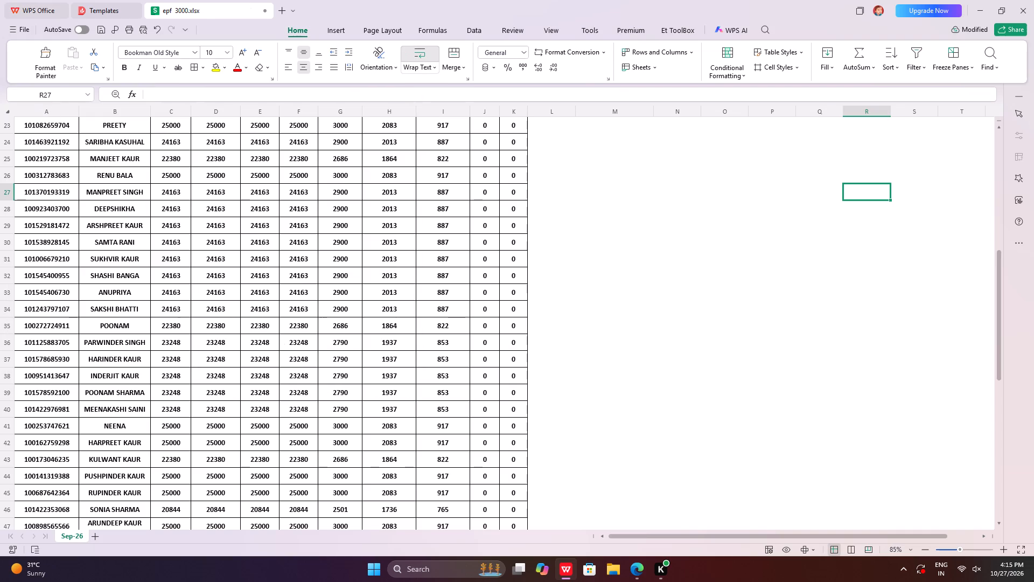
Inspect the stored contents of cells C28, D27 and D33 without editing them.
double_click(165, 207)
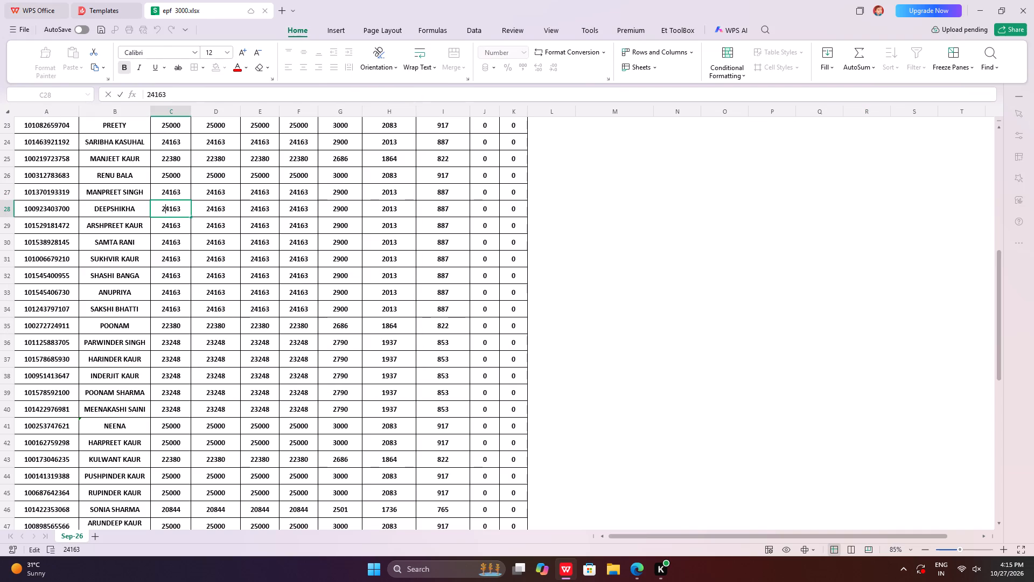
left_click(767, 211)
double_click(217, 192)
left_click(735, 193)
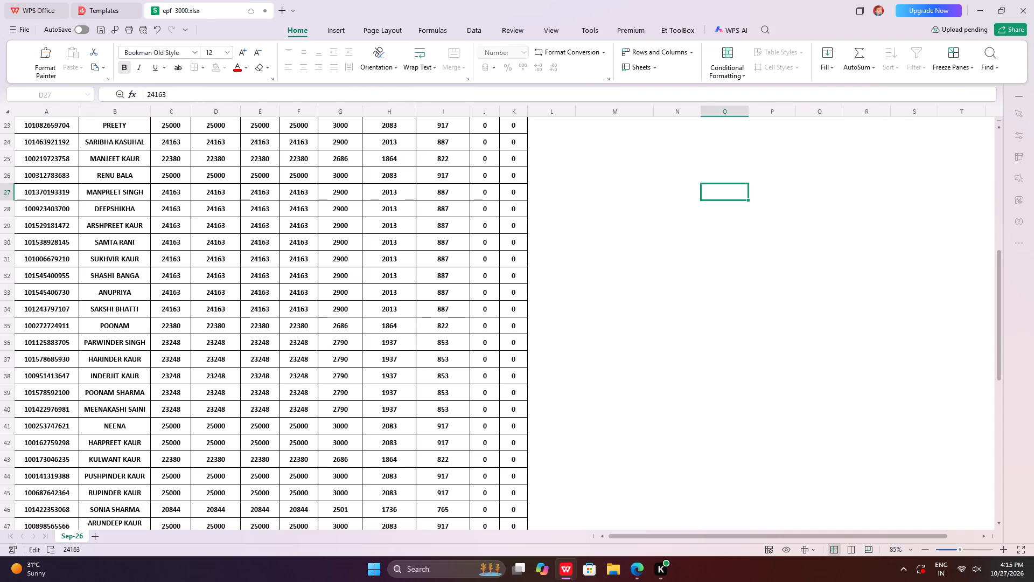
double_click(212, 294)
left_click(759, 273)
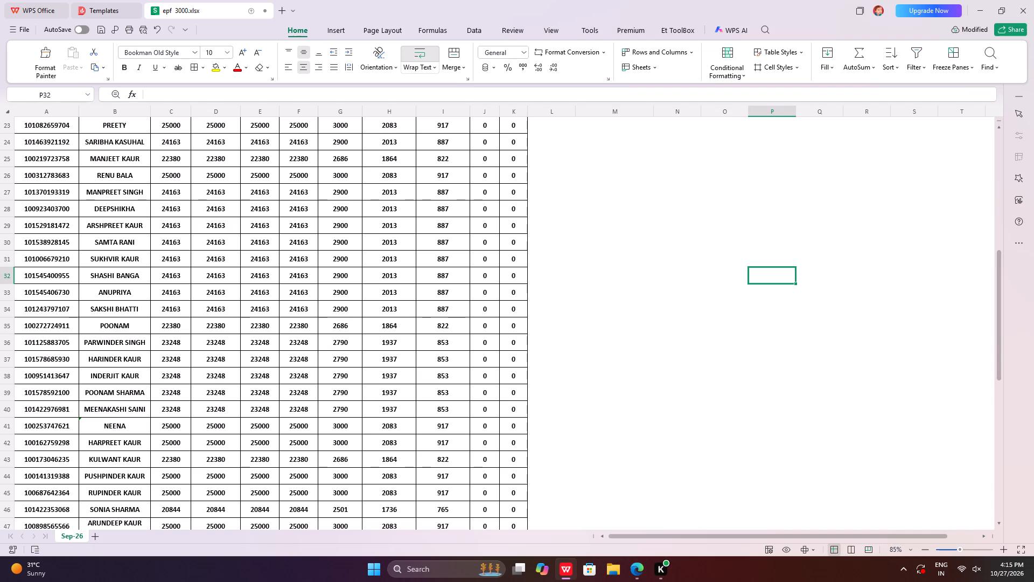
Inspect entries in columns J and K near both ends of the sheet, and the column I total in row 72.
double_click(486, 434)
double_click(494, 442)
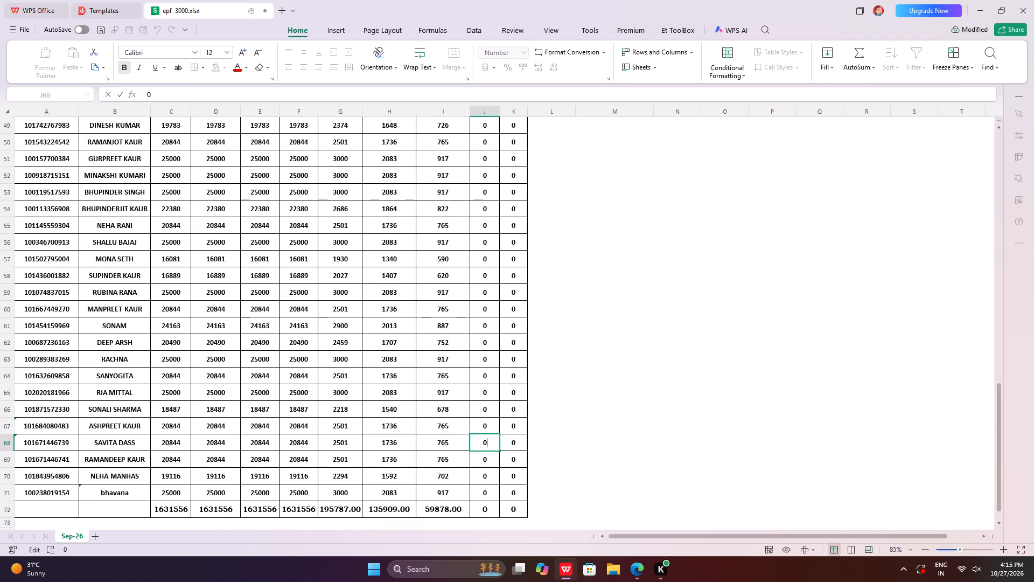
left_click(681, 398)
double_click(521, 347)
left_click(682, 259)
scroll(714, 253, "up", 20)
scroll(714, 253, "up", 20)
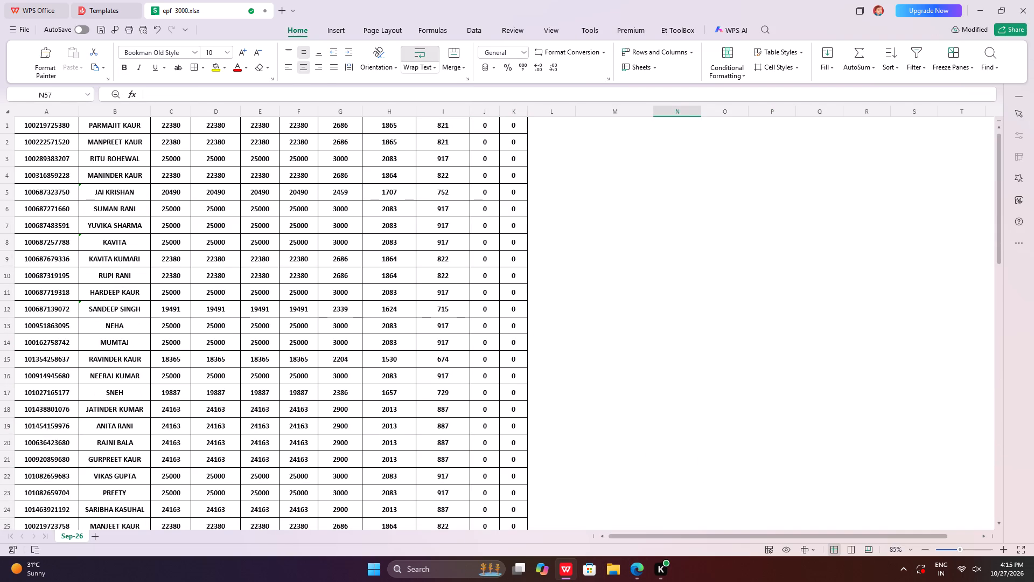
double_click(498, 180)
left_click(618, 199)
double_click(437, 183)
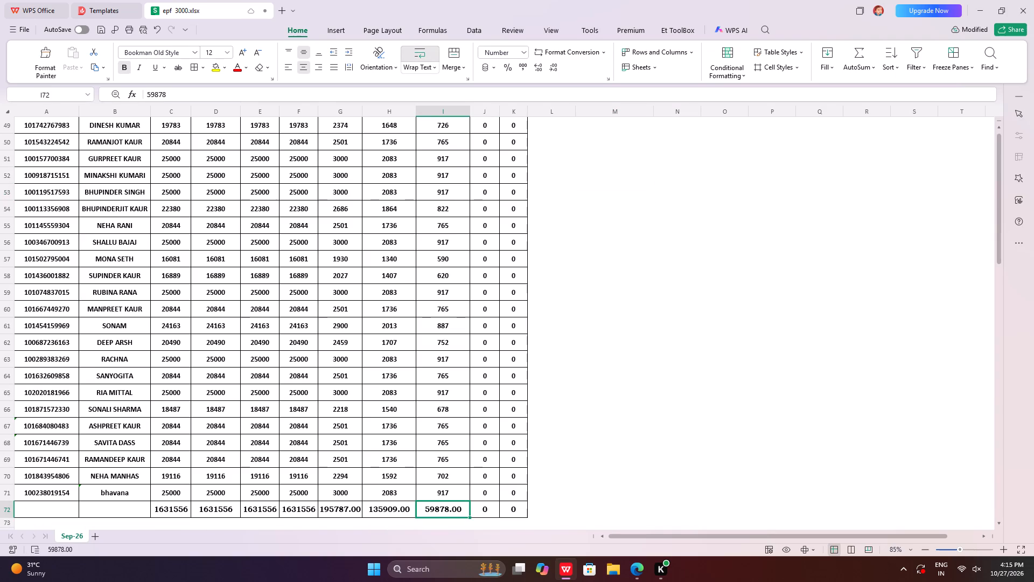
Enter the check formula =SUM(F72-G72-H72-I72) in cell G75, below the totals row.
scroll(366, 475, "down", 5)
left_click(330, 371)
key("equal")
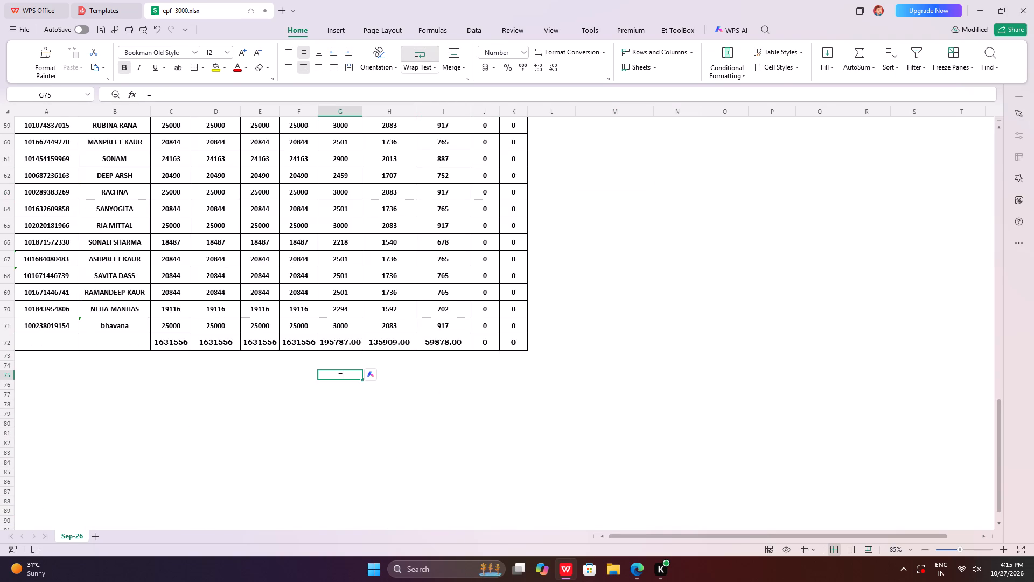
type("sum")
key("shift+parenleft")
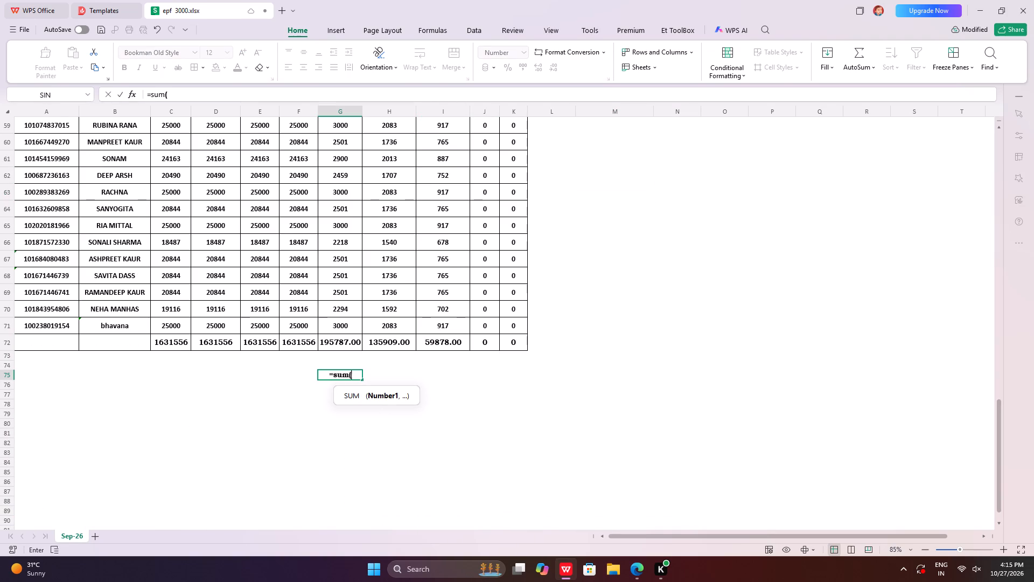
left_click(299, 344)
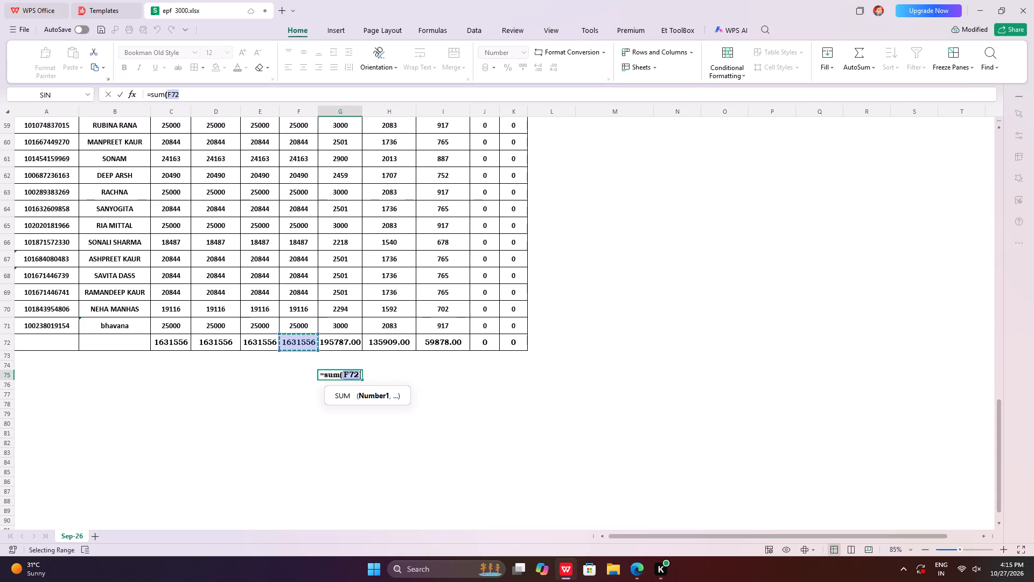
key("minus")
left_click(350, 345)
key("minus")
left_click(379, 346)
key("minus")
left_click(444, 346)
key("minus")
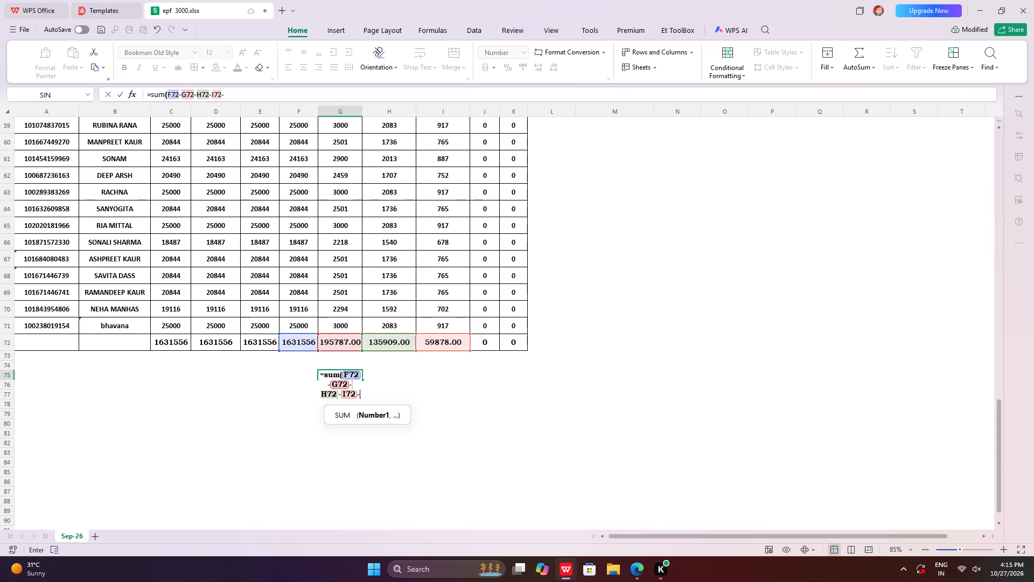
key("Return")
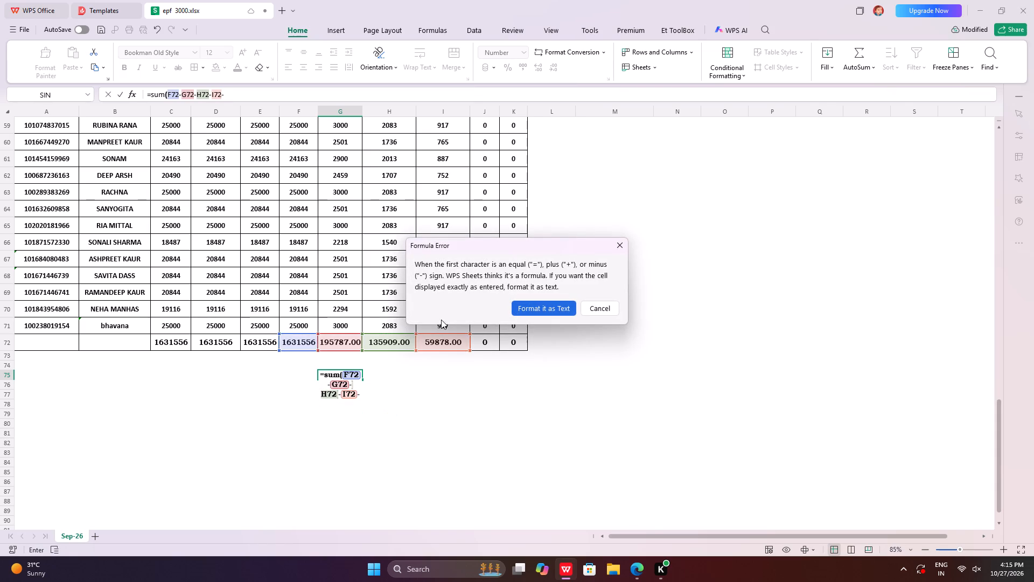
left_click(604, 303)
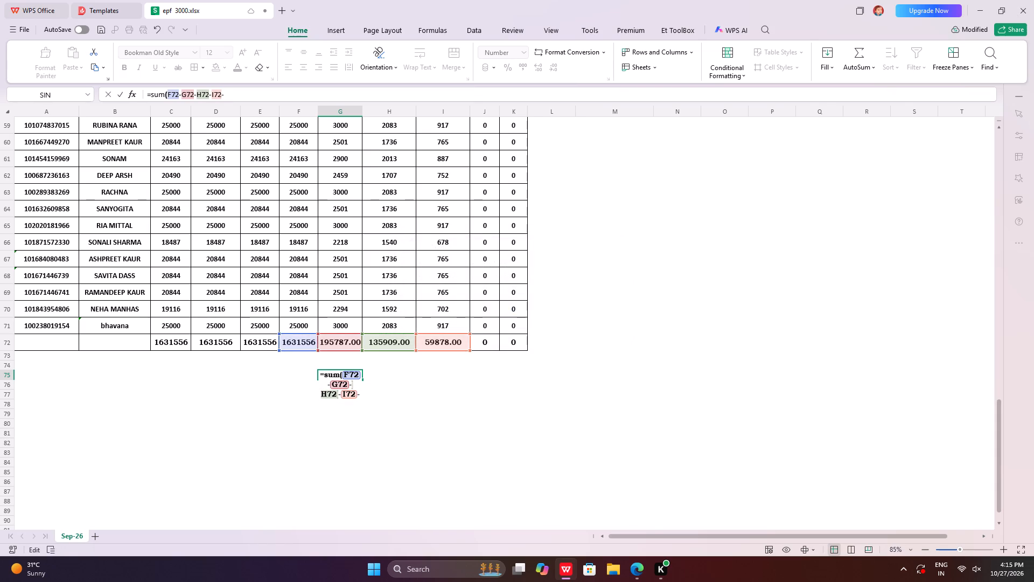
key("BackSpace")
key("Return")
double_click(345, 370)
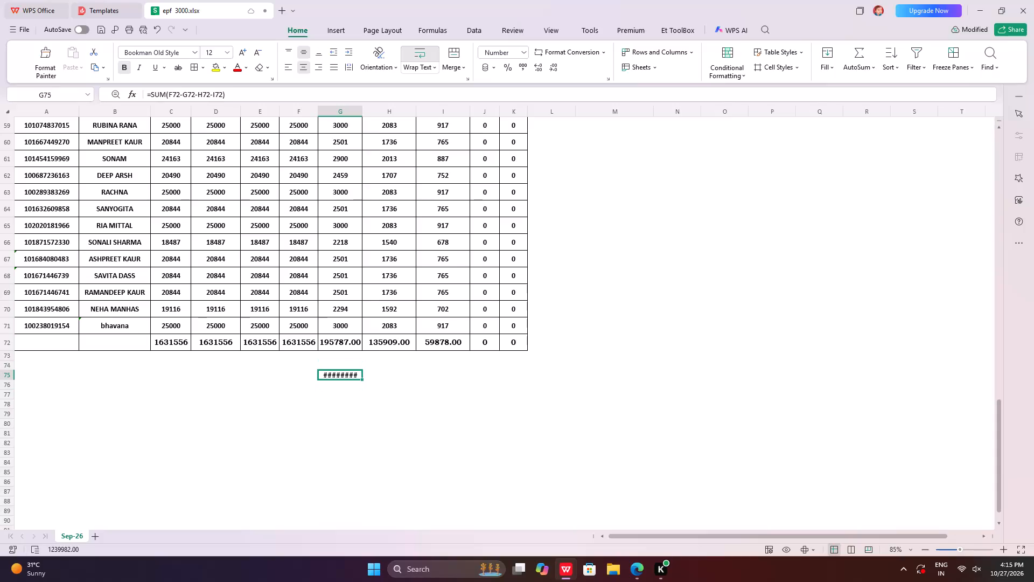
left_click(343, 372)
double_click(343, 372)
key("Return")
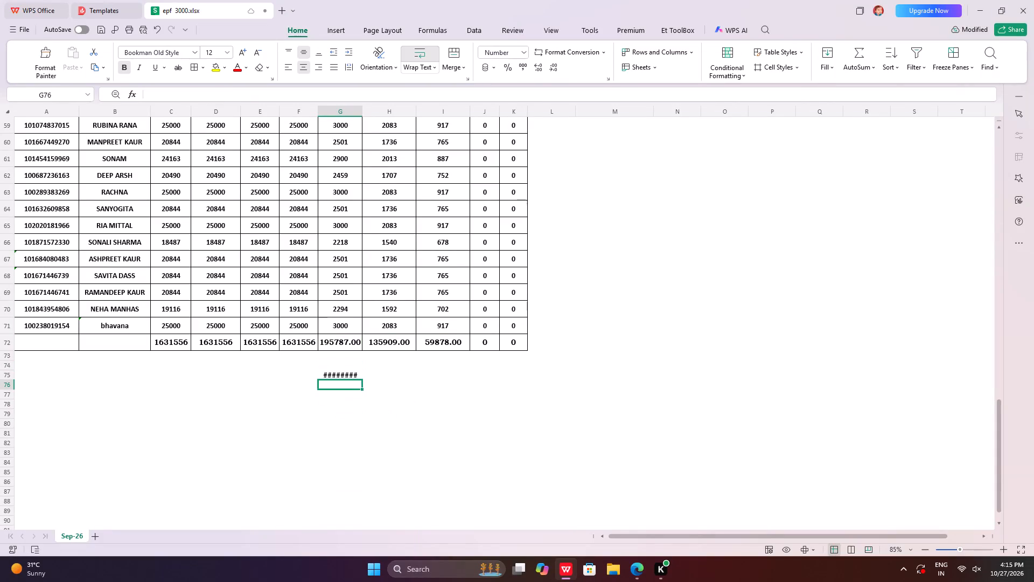
Widen column G enough to display the full number in cell G75.
left_click_drag(362, 113, 404, 123)
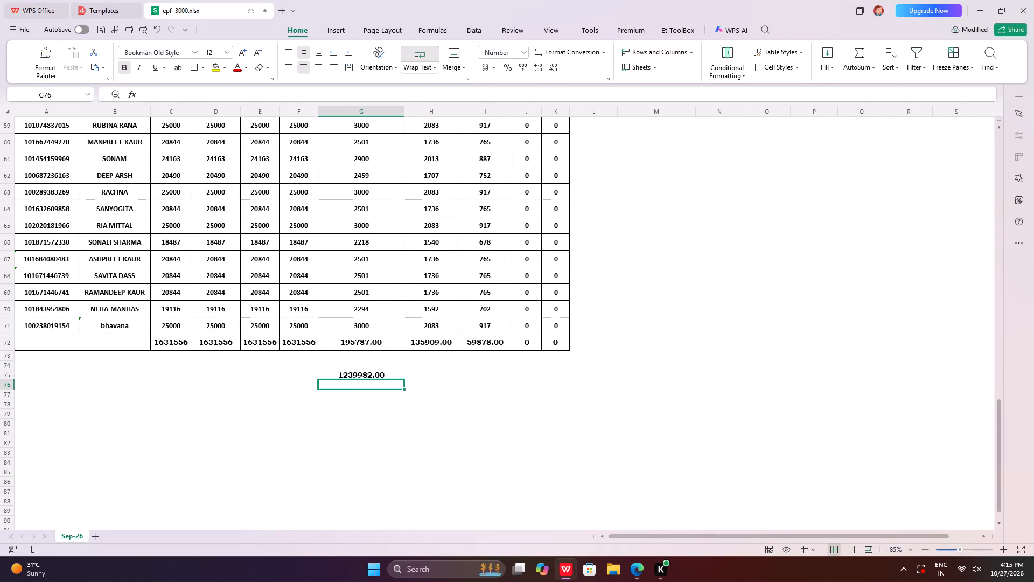
left_click(334, 372)
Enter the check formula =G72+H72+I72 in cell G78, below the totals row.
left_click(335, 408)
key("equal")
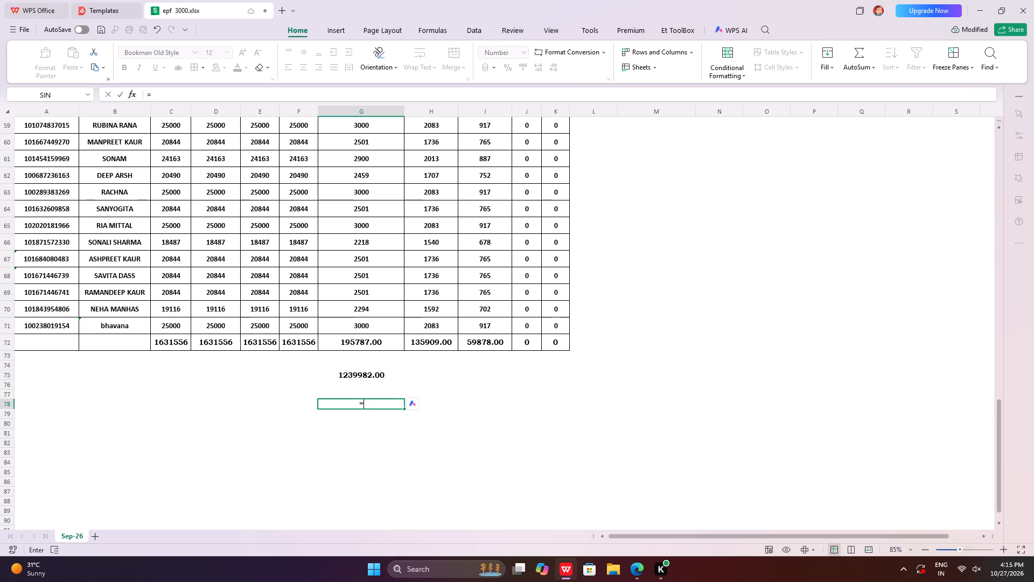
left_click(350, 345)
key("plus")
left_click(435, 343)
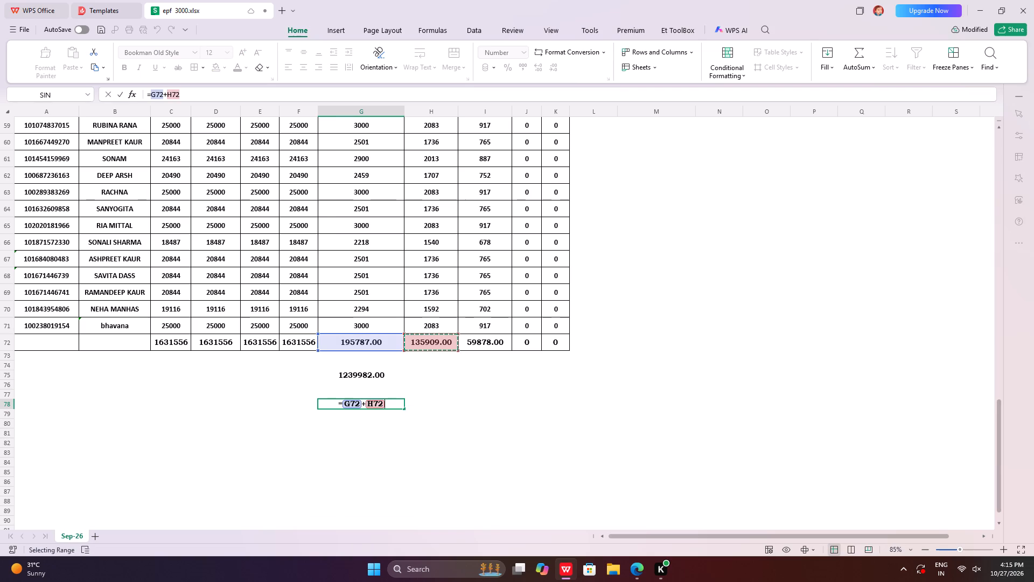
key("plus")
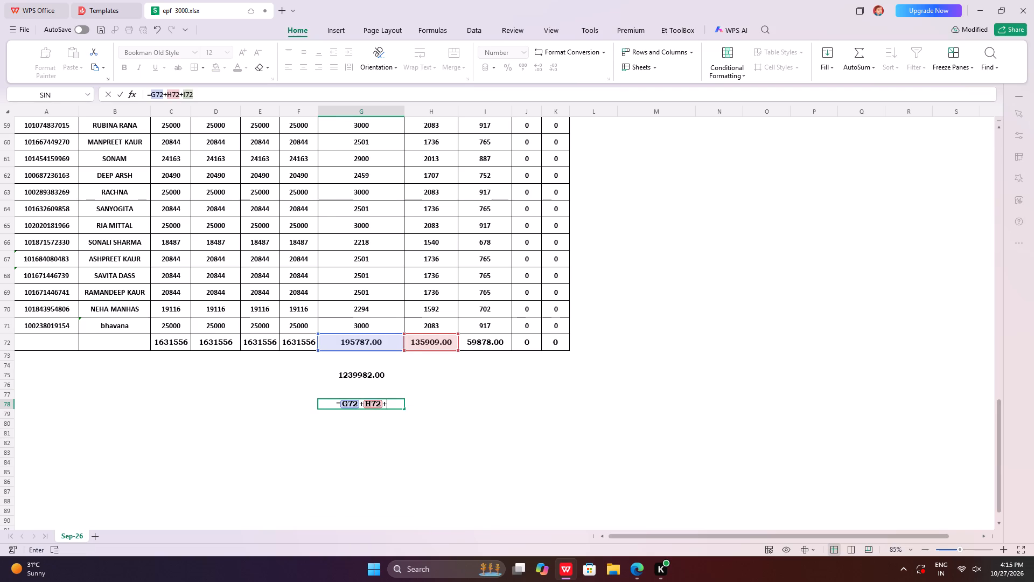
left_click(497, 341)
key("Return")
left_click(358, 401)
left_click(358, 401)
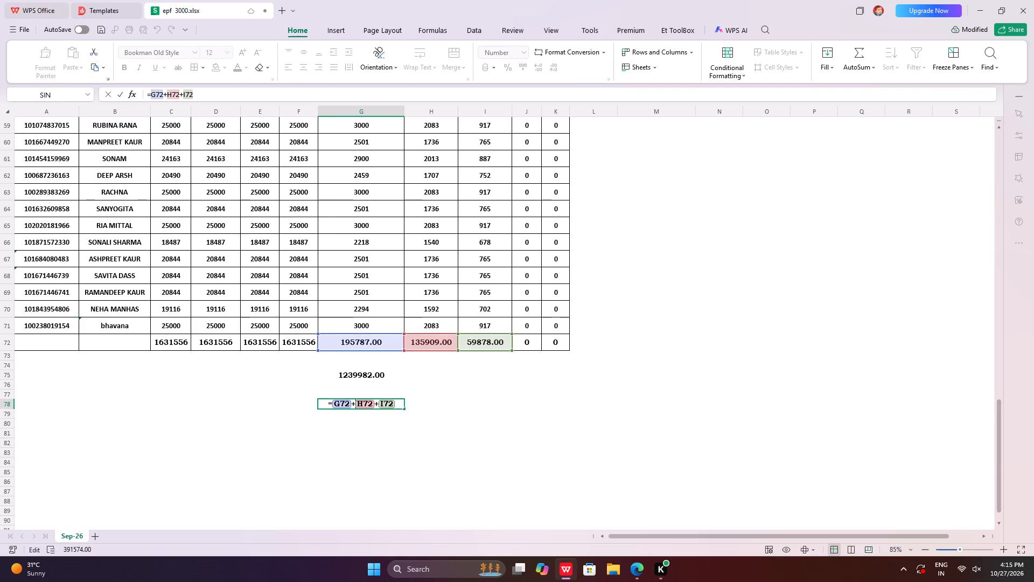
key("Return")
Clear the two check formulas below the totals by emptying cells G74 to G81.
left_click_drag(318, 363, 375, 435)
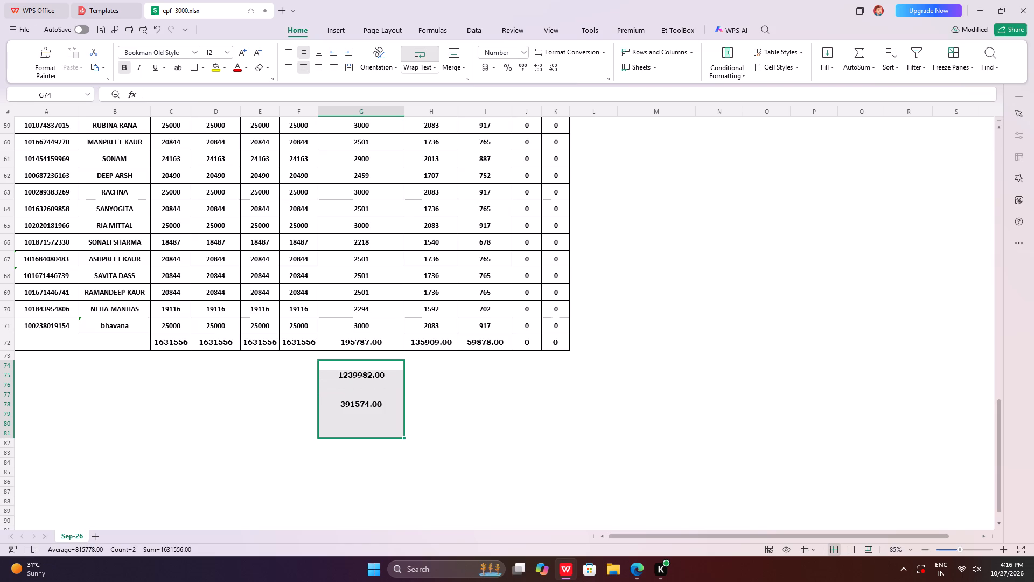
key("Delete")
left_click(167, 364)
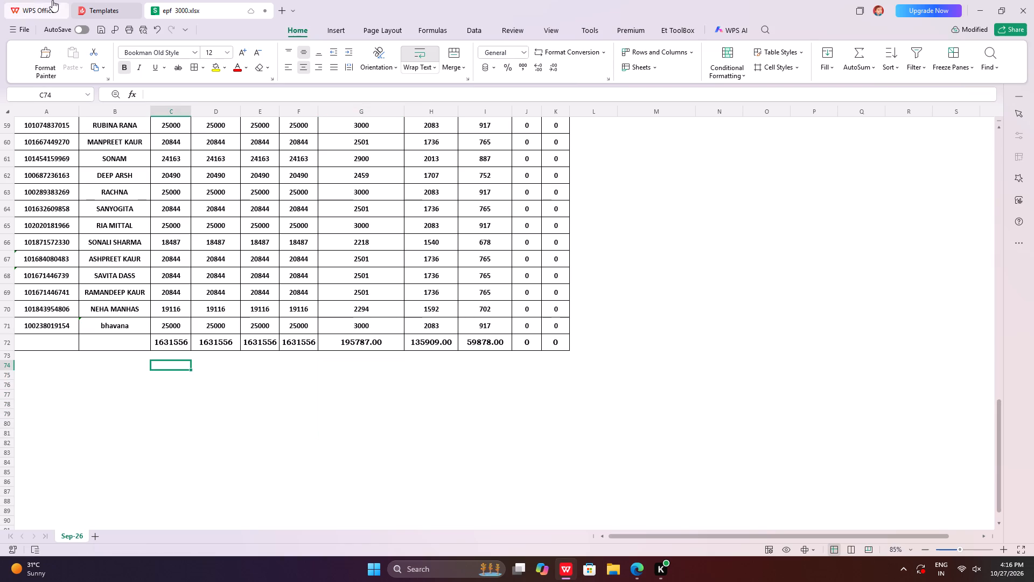
Save the workbook.
left_click(21, 30)
left_click(47, 103)
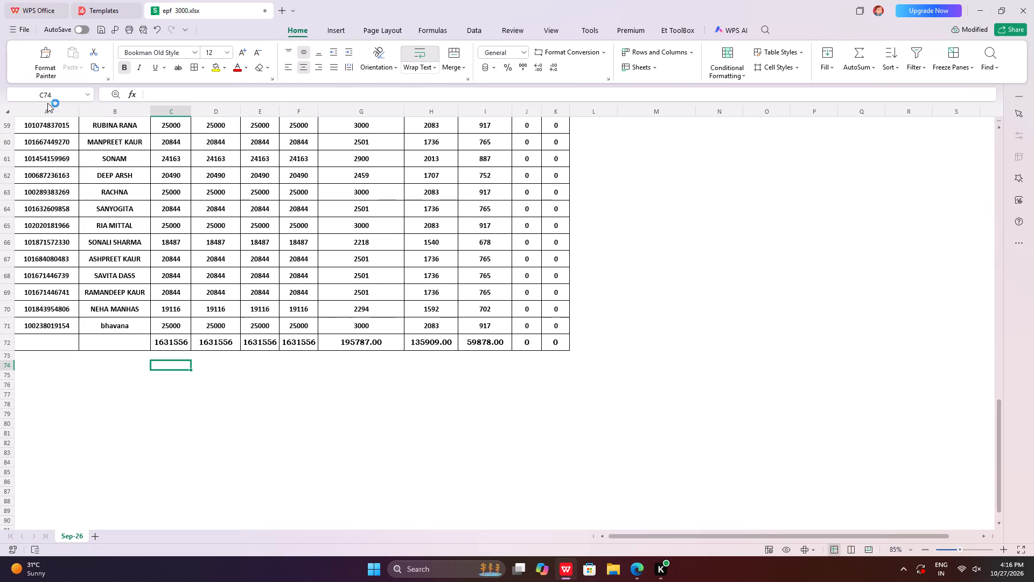
Inspect the name entries in cells B71, B69 and B66 without editing them.
double_click(71, 174)
left_click(85, 321)
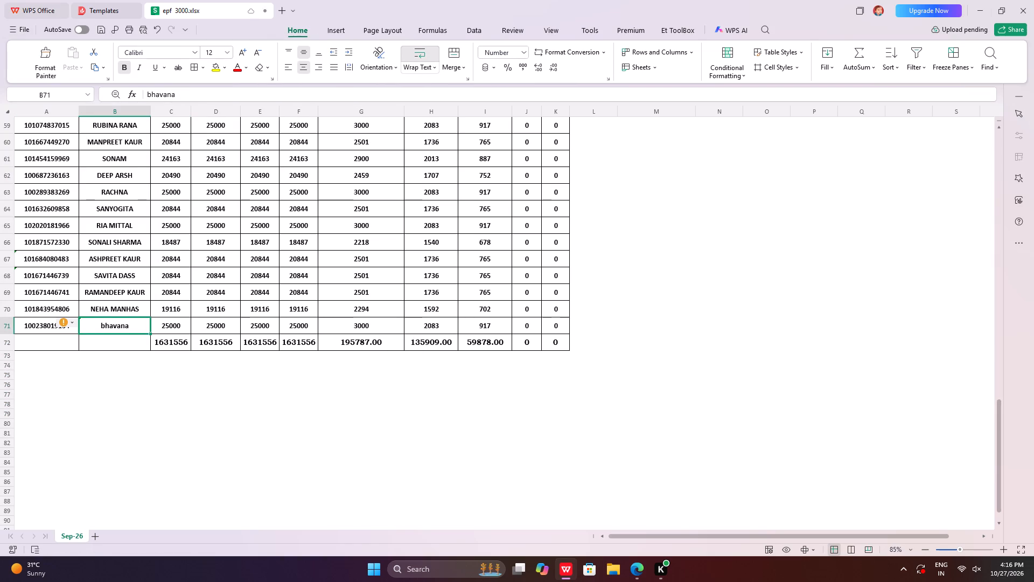
double_click(89, 320)
double_click(96, 289)
double_click(118, 242)
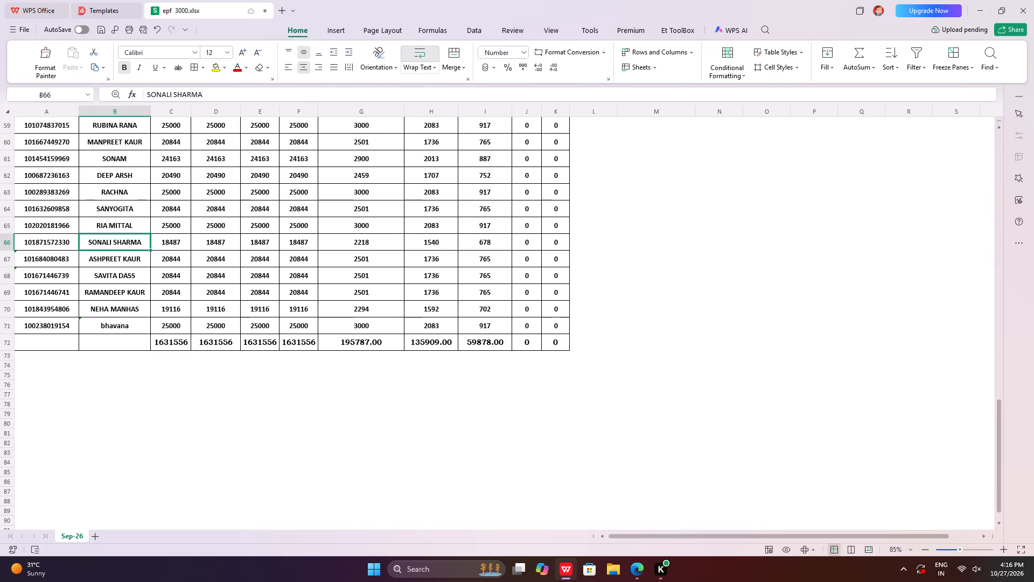
left_click(127, 377)
Inspect the member number entries in cell A66 and cells A68 to A71 without editing them.
double_click(48, 249)
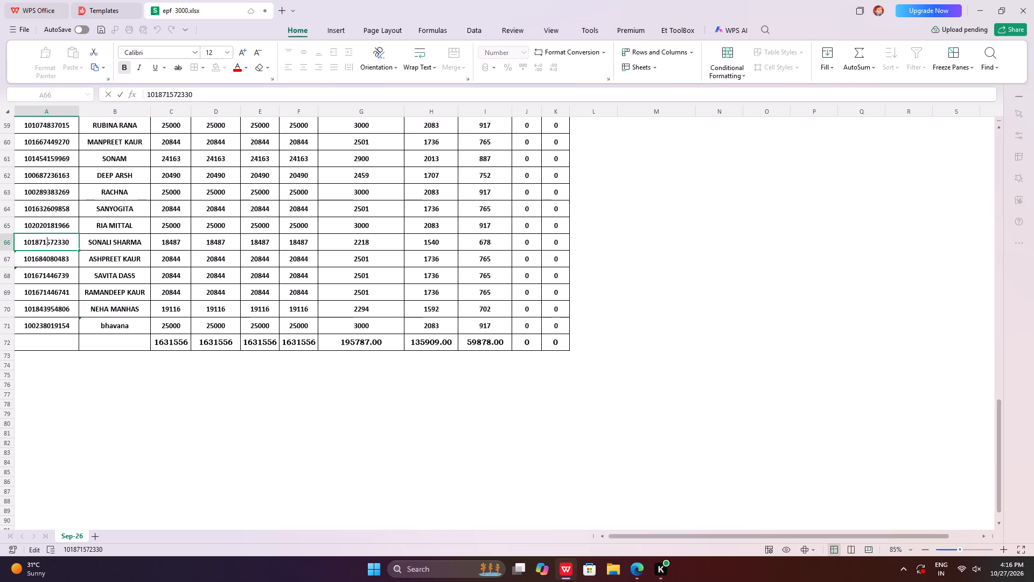
left_click(72, 369)
double_click(58, 276)
left_click(66, 391)
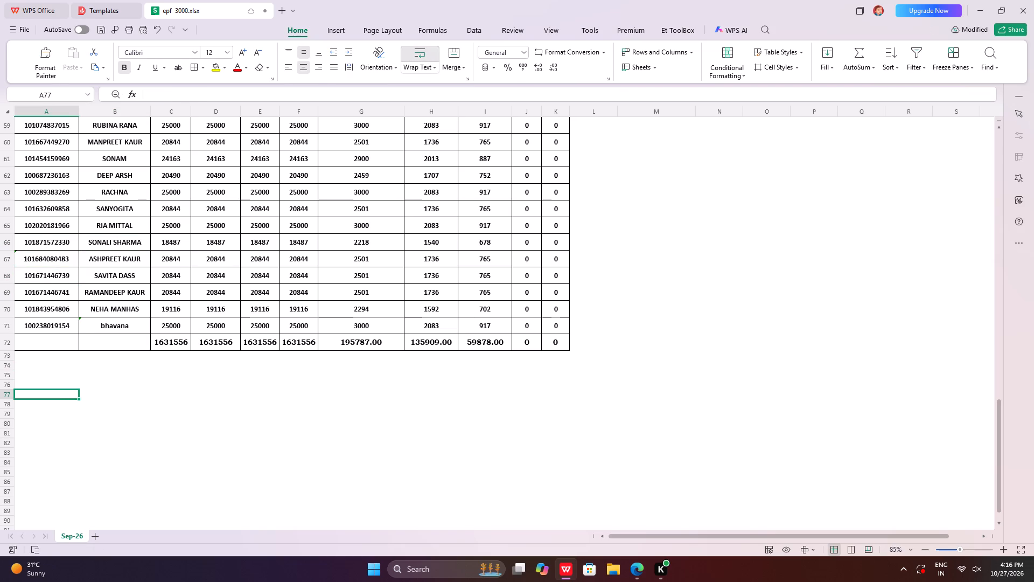
double_click(47, 292)
left_click(87, 408)
double_click(65, 314)
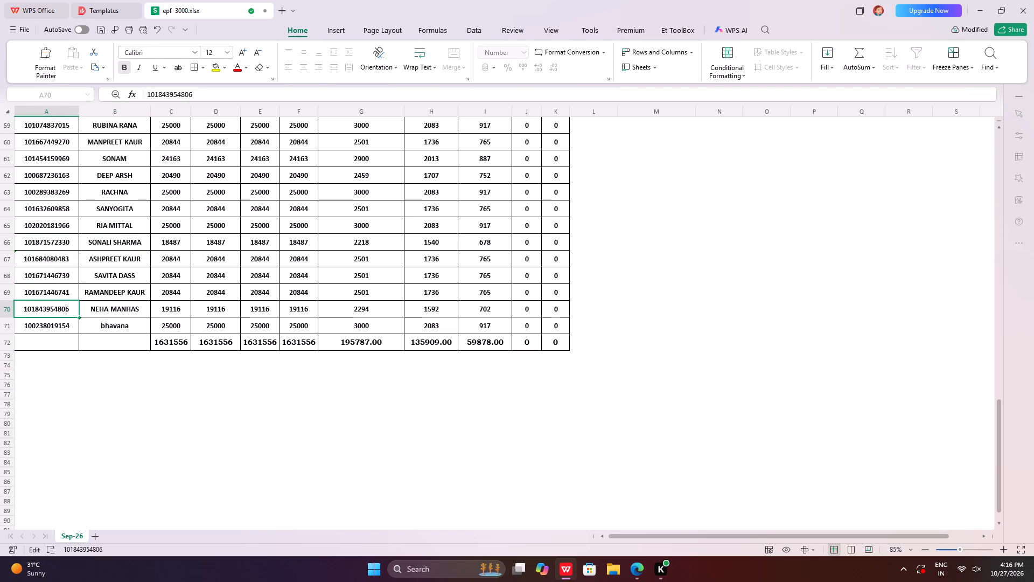
left_click(81, 406)
double_click(49, 324)
key("Return")
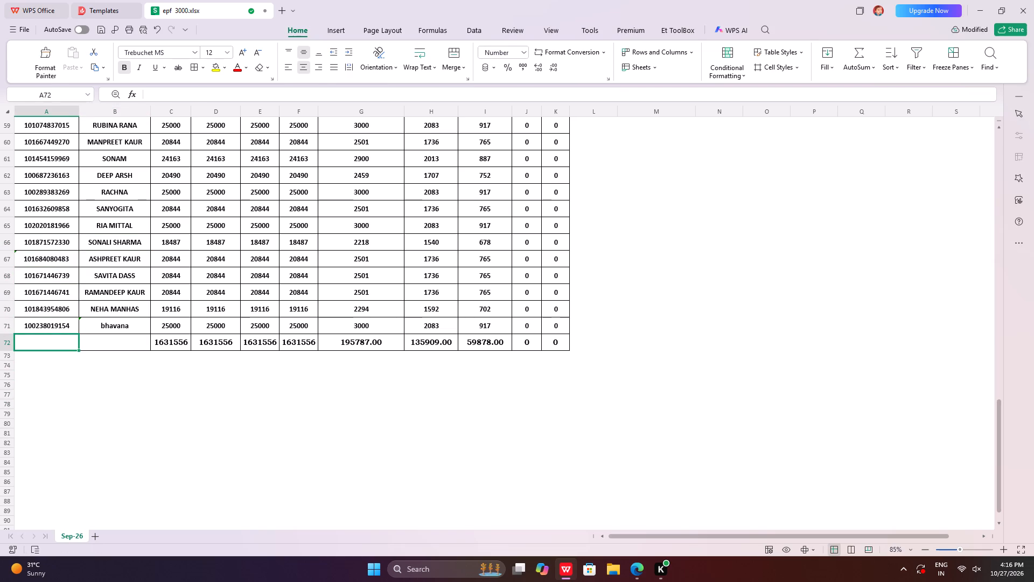
Inspect the stored contents of cells B62, G62 and H62 without editing them.
double_click(150, 172)
double_click(394, 182)
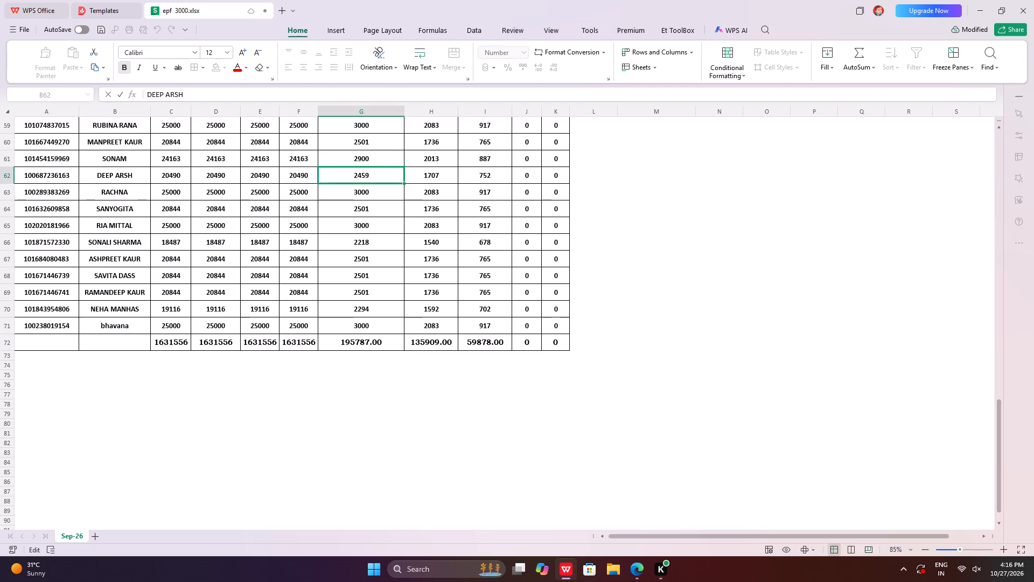
key("Return")
double_click(443, 183)
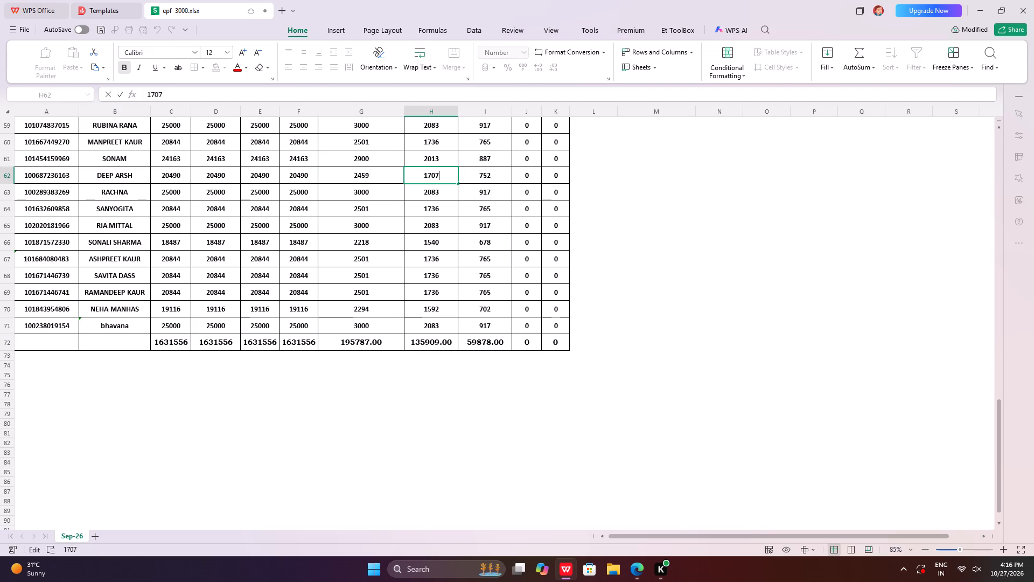
key("Return")
Inspect the entries in cells B40, A40 and A45 without editing them.
scroll(453, 268, "up", 11)
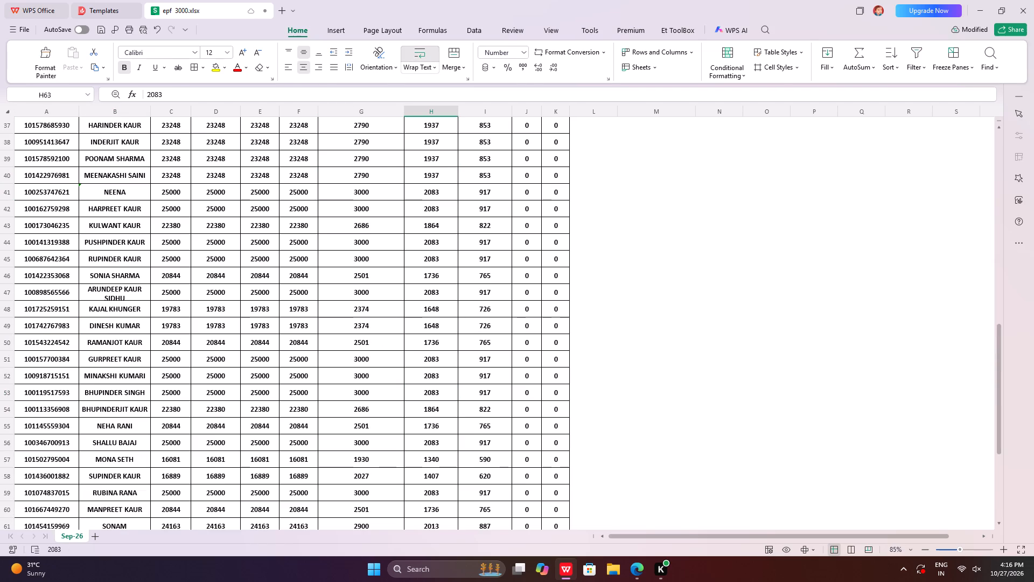
left_click(118, 175)
left_click(119, 175)
double_click(119, 175)
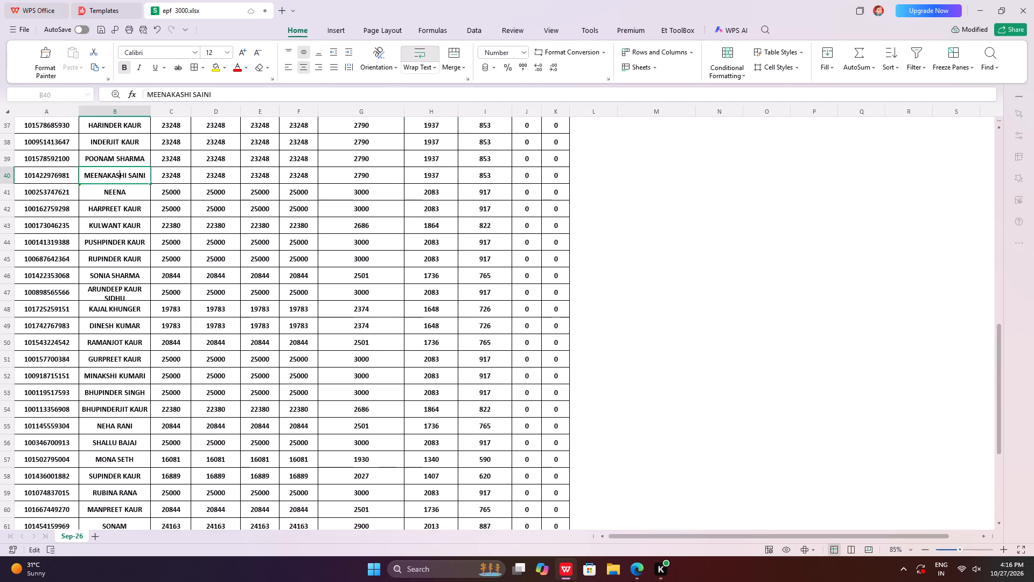
double_click(50, 172)
double_click(80, 255)
double_click(64, 255)
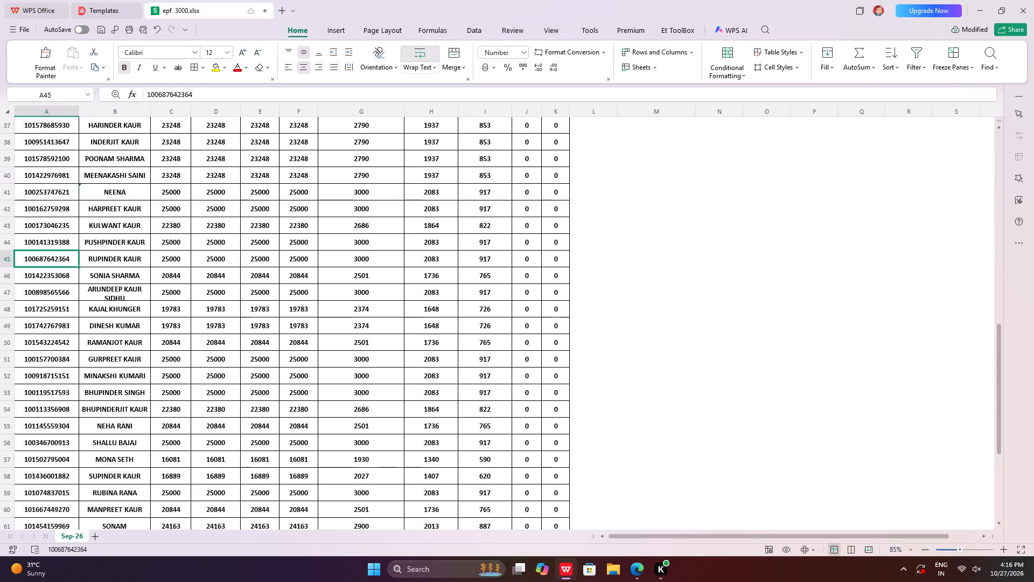
left_click(133, 336)
Inspect the stored contents of cells B62, D63 and D66 without editing them.
scroll(142, 348, "down", 6)
double_click(146, 349)
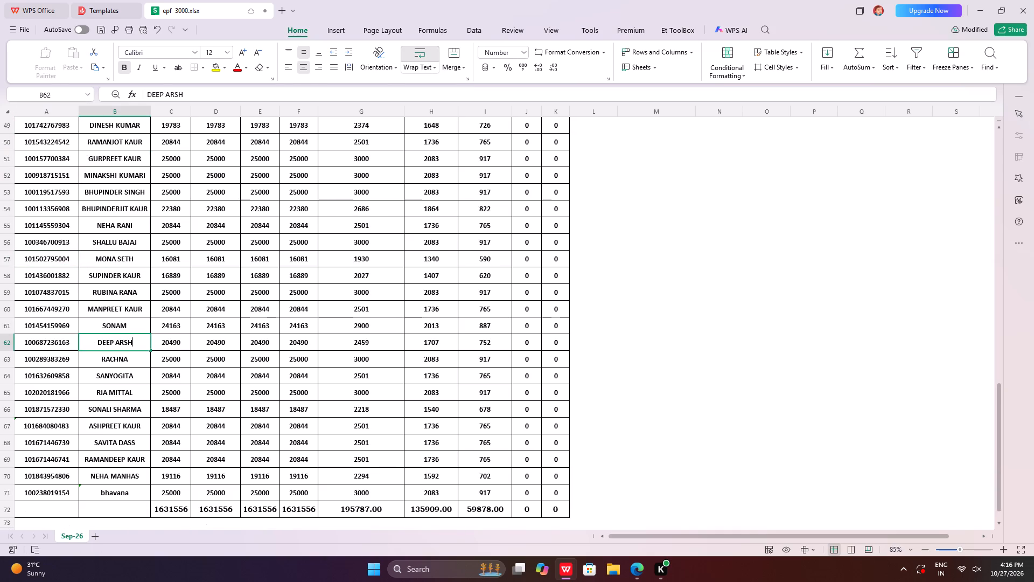
left_click(195, 357)
double_click(195, 357)
double_click(210, 404)
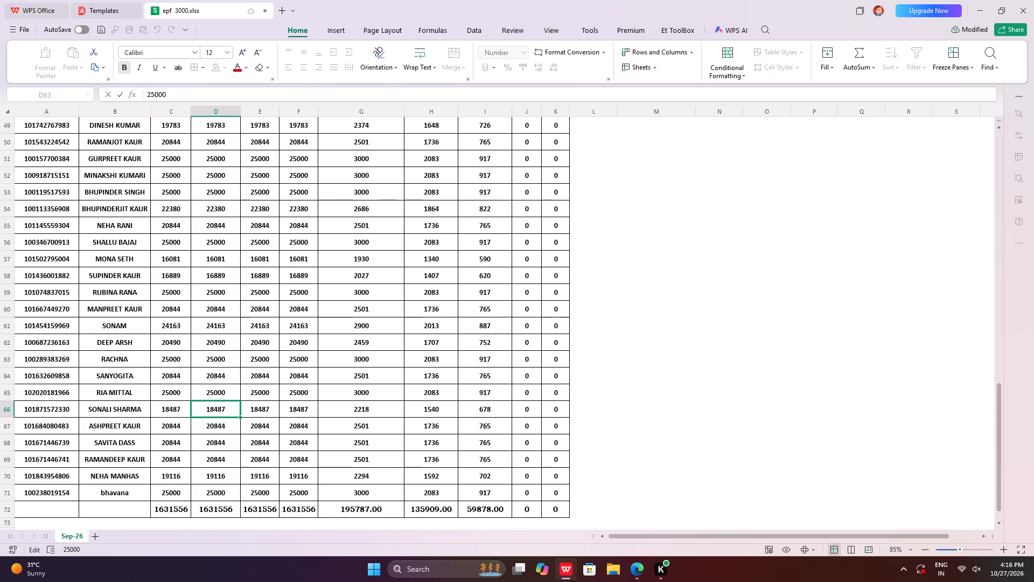
Save the workbook again.
left_click(15, 30)
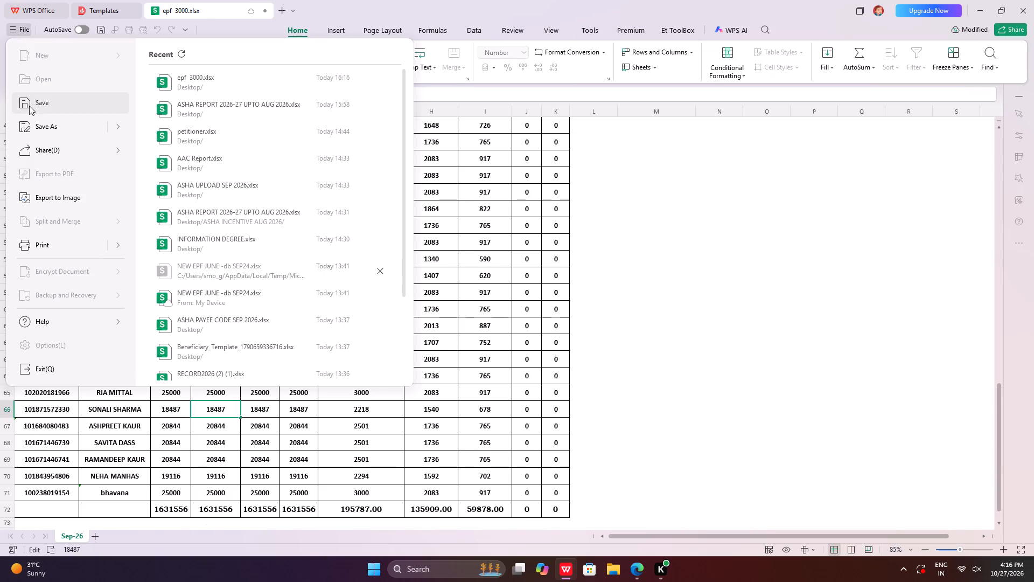
left_click(31, 107)
Inspect the stored contents of cells F5, I5 and H5 without editing them.
scroll(221, 228, "up", 19)
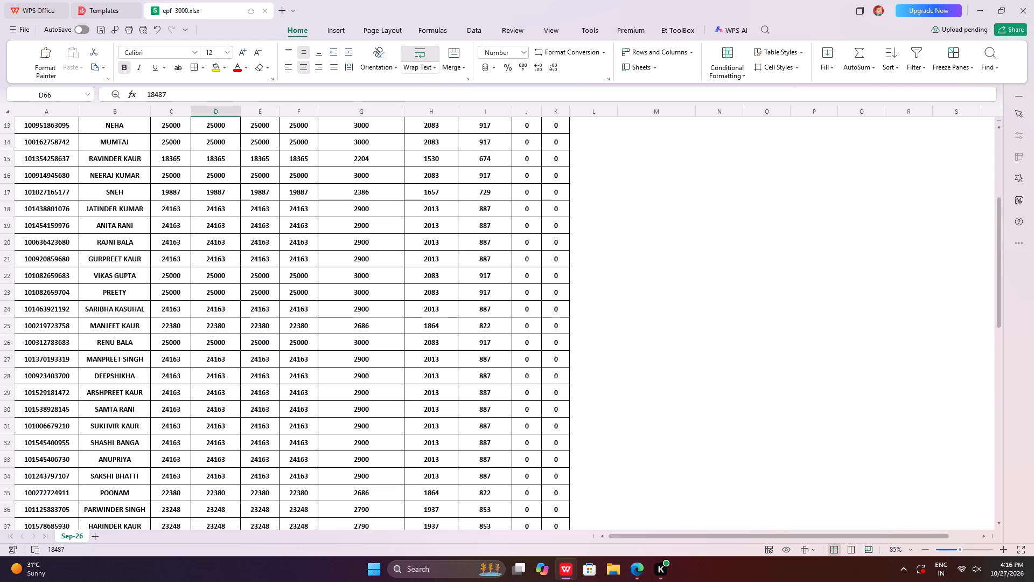
scroll(222, 206, "up", 7)
double_click(289, 189)
double_click(483, 199)
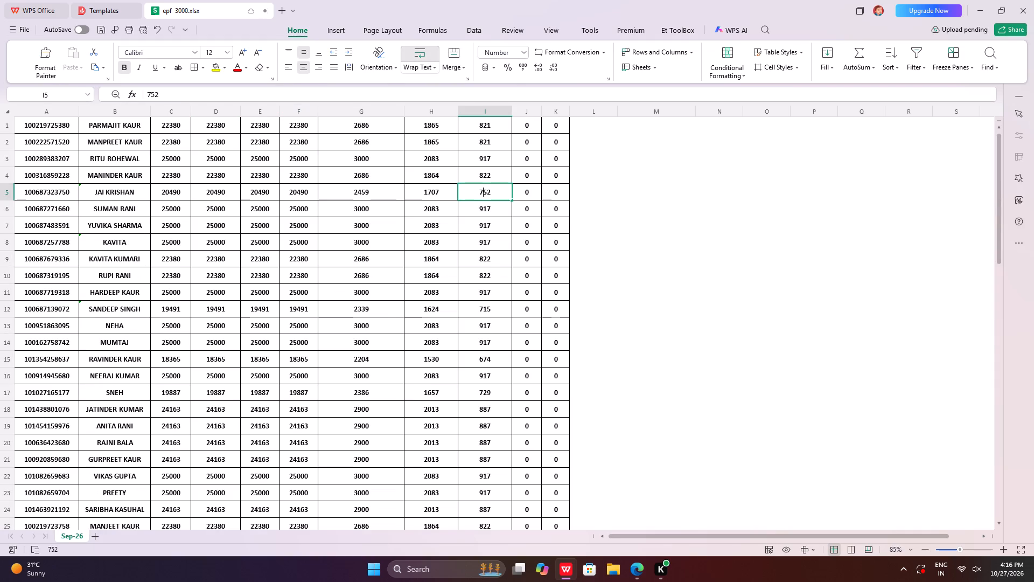
double_click(442, 192)
Inspect the entries in cells H48, H49 and H50 without editing them.
scroll(509, 288, "down", 7)
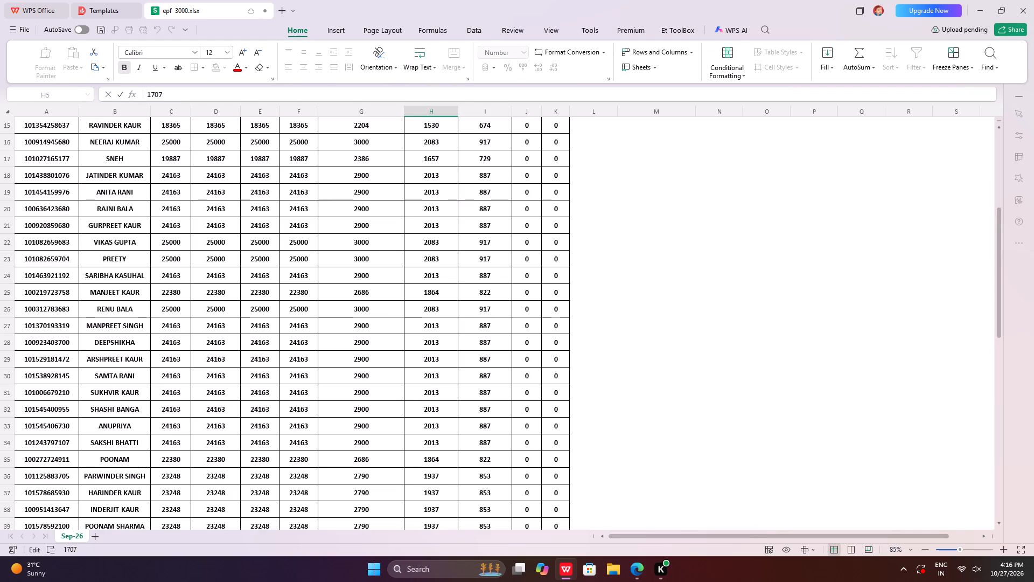
scroll(310, 165, "down", 12)
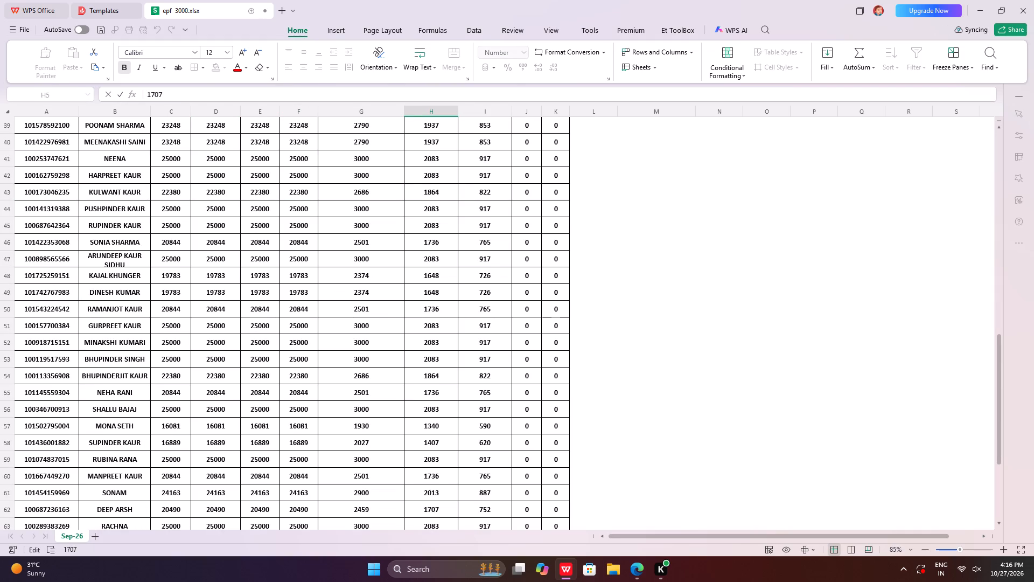
double_click(439, 280)
key("Return")
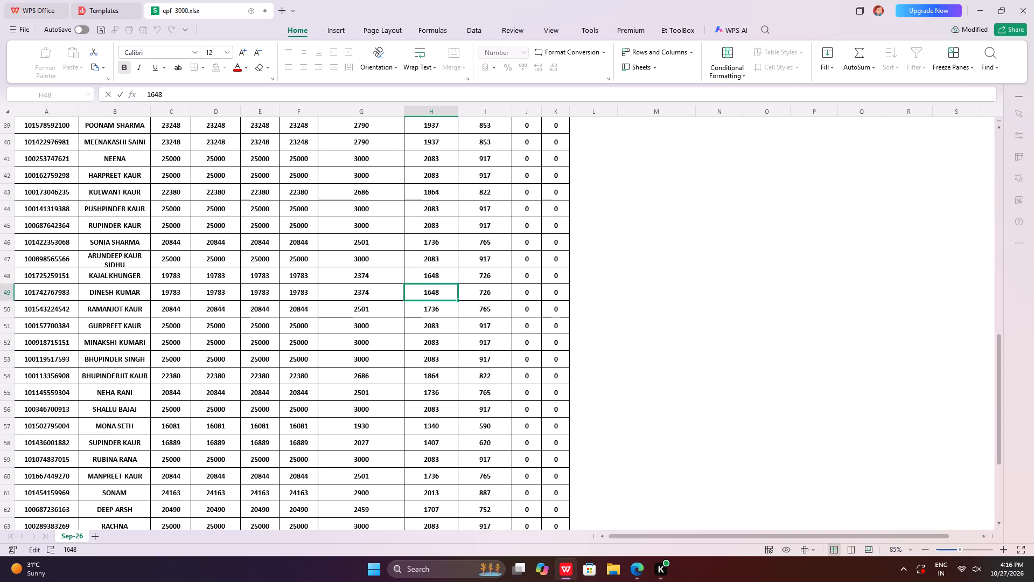
key("Return")
scroll(469, 320, "down", 7)
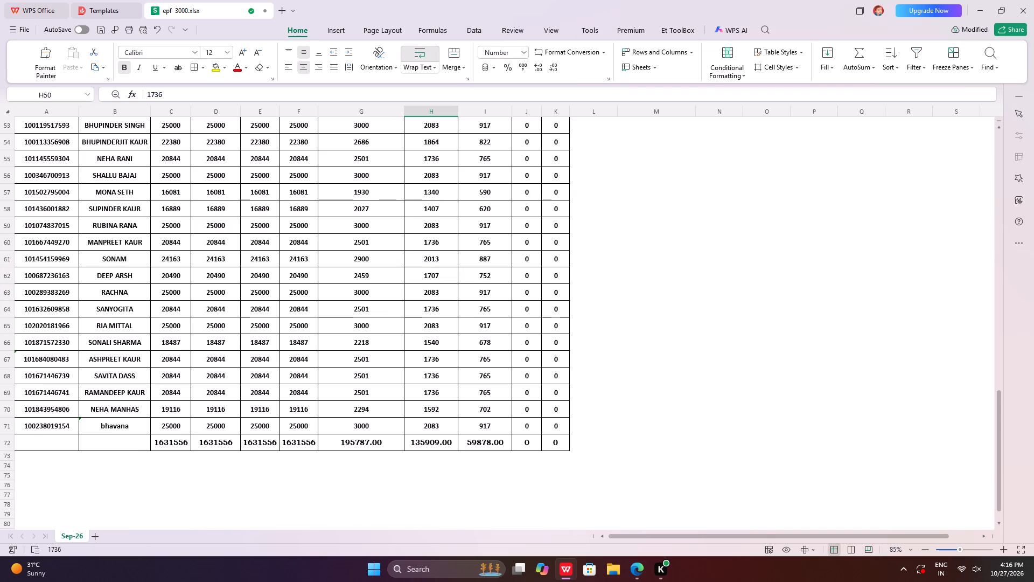
Save the workbook again and keep it open.
left_click(24, 32)
left_click(36, 105)
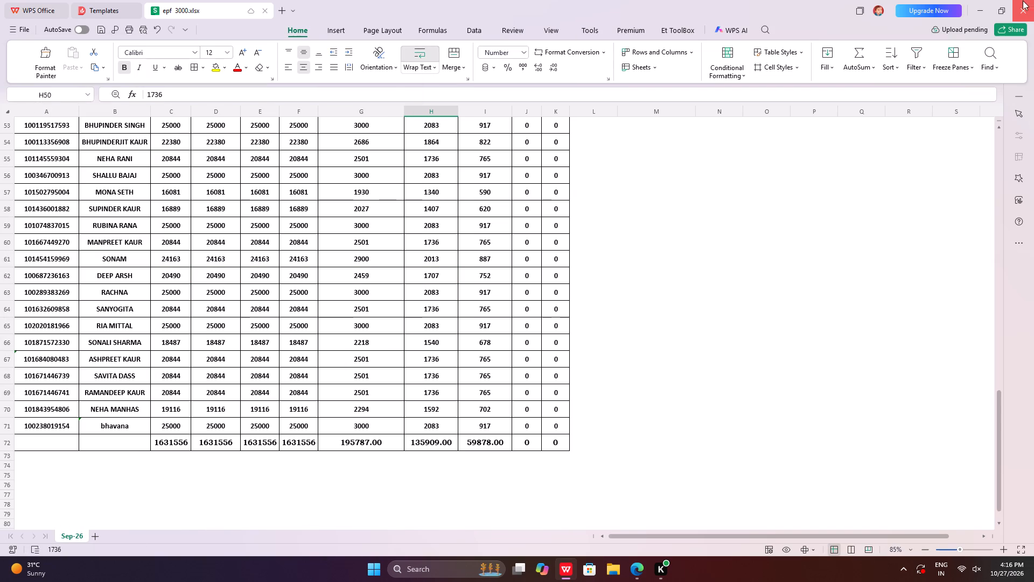
left_click_drag(1021, 5, 271, 328)
Inspect the entries in cells G51, G52, J46, I46 and I51 without editing them.
scroll(247, 308, "up", 2)
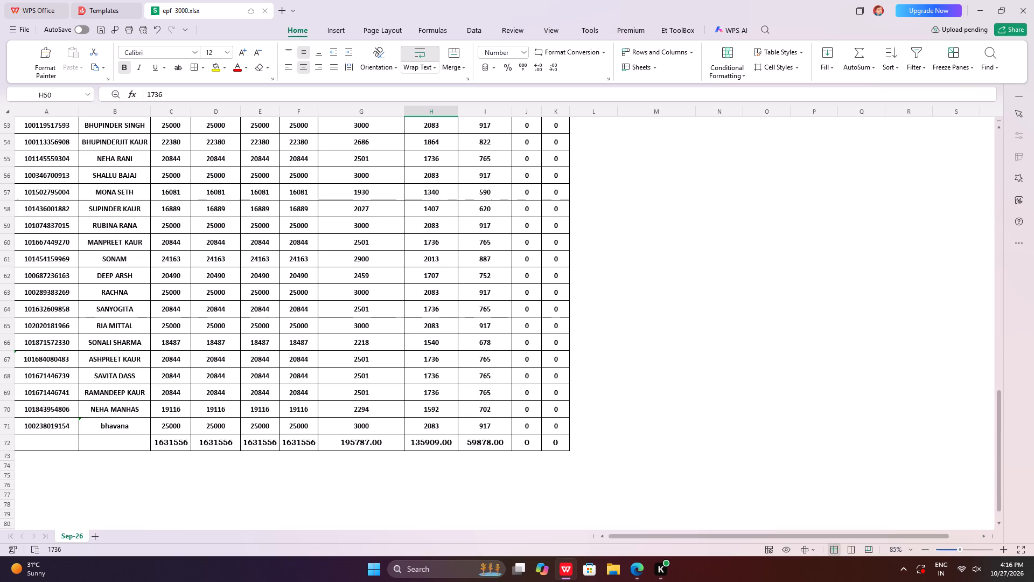
scroll(243, 315, "up", 5)
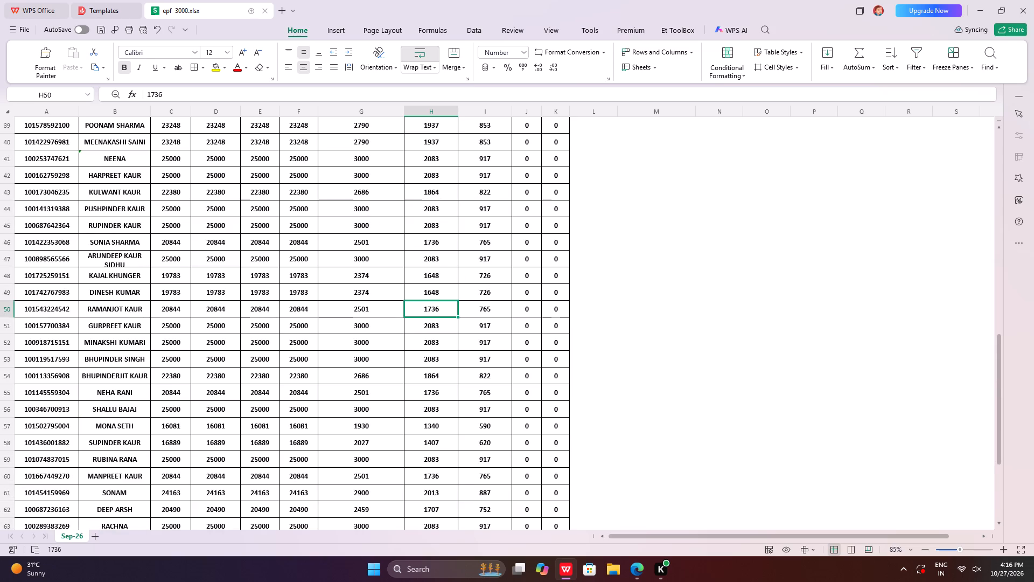
left_click(362, 322)
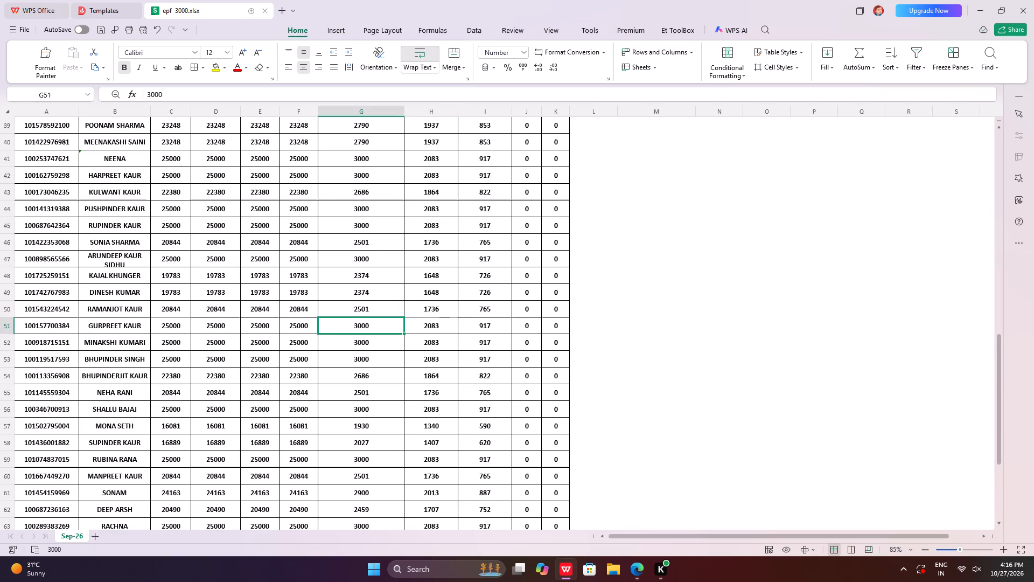
triple_click(361, 339)
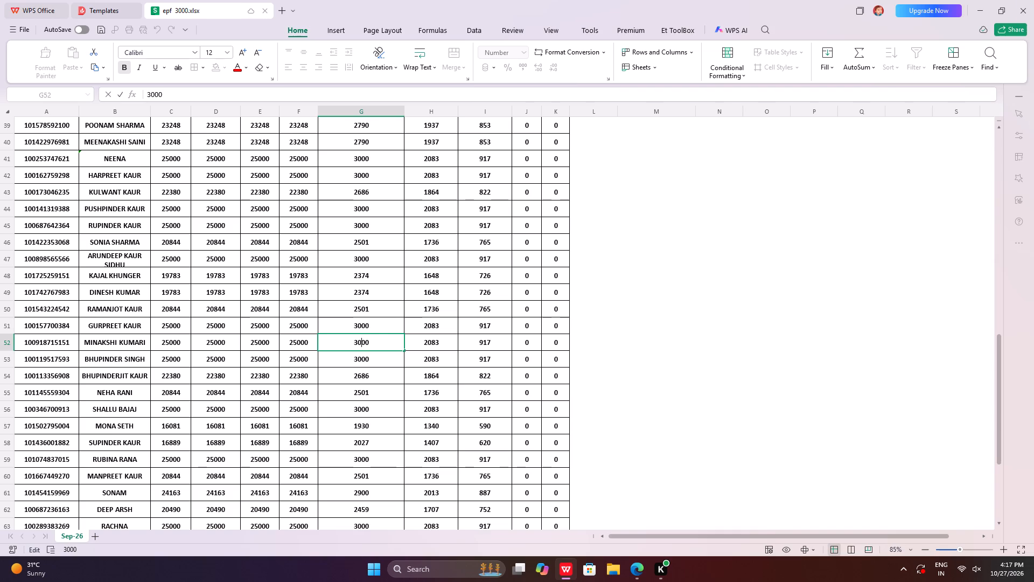
double_click(519, 235)
double_click(487, 242)
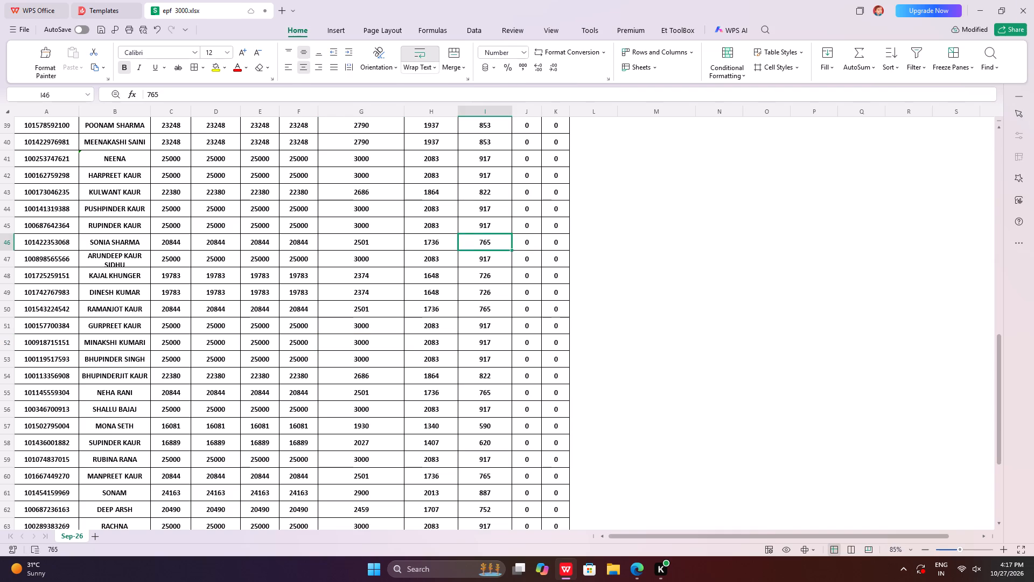
left_click(488, 329)
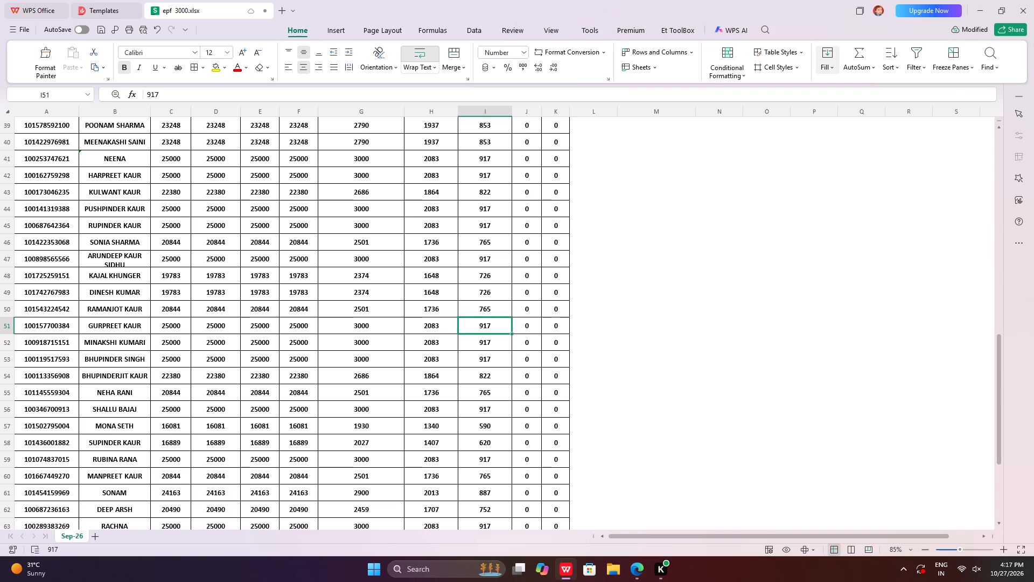
Inspect the entries in cells G44, G48, E48, D46, B45 and I47 without editing them.
double_click(364, 212)
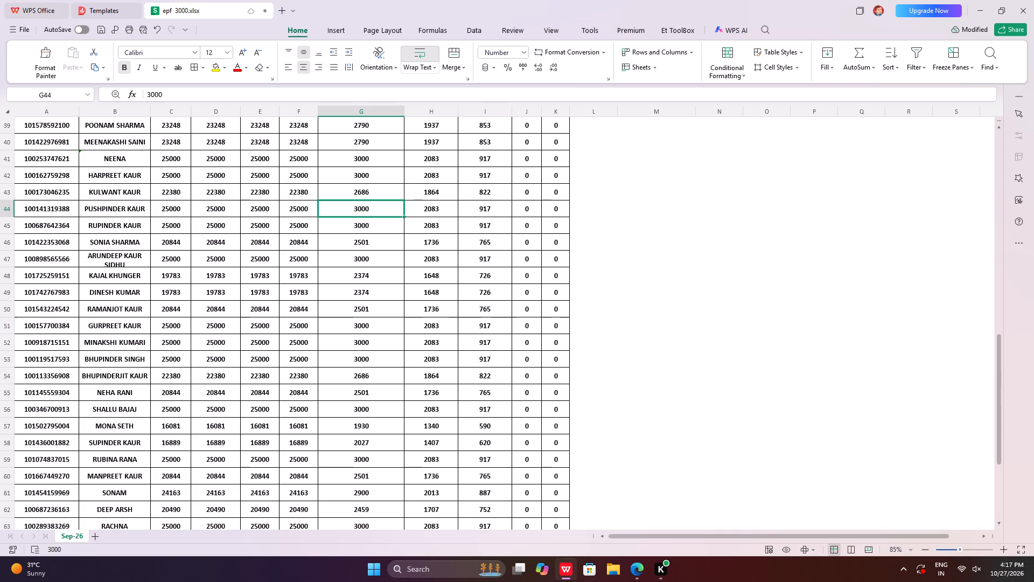
double_click(350, 271)
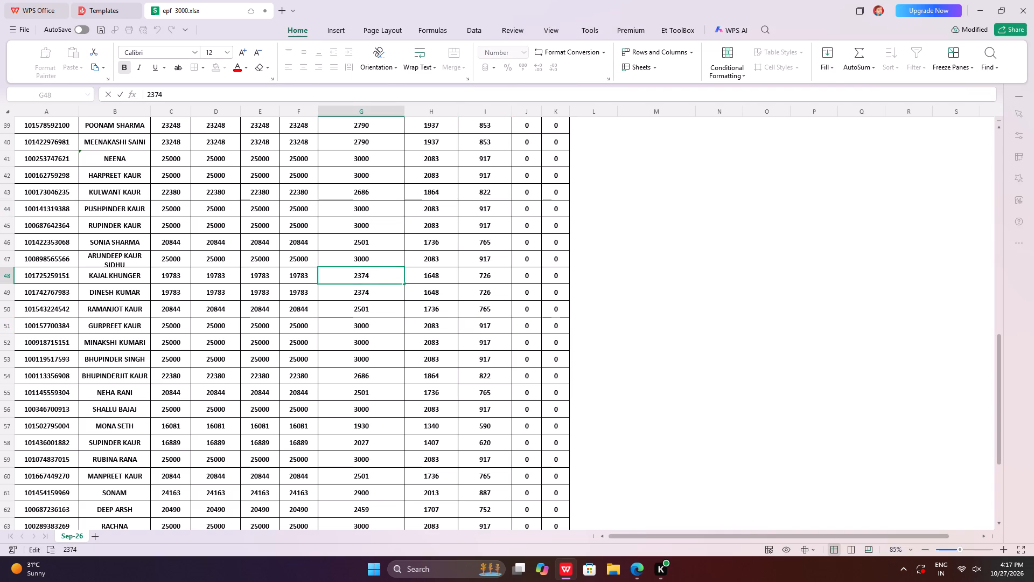
double_click(263, 276)
double_click(193, 247)
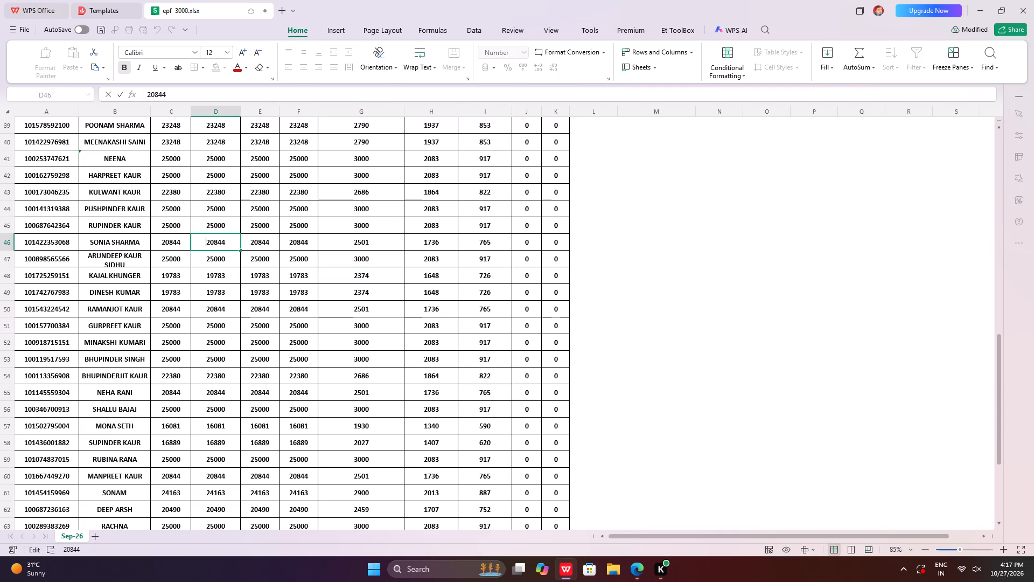
double_click(130, 226)
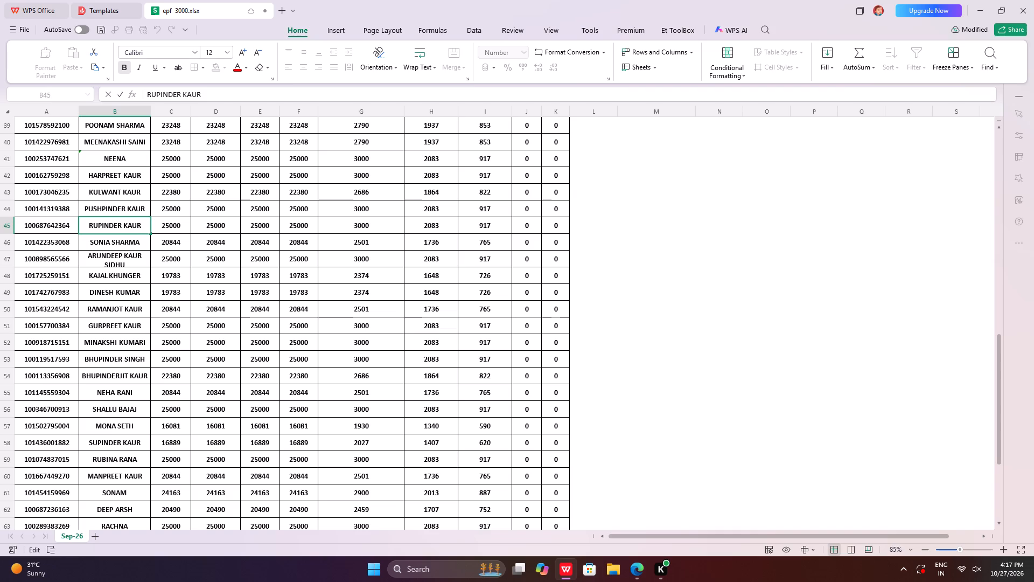
triple_click(330, 280)
left_click(501, 257)
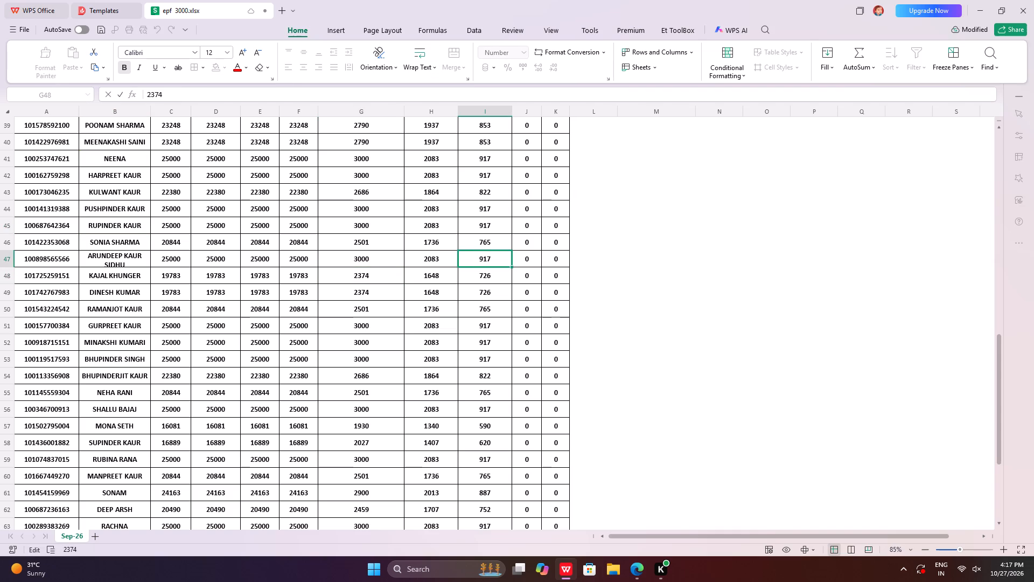
Inspect the member numbers in column A, including A71 and A55, and the entry in J51 without editing them.
scroll(509, 246, "up", 6)
scroll(510, 244, "up", 20)
scroll(510, 244, "up", 6)
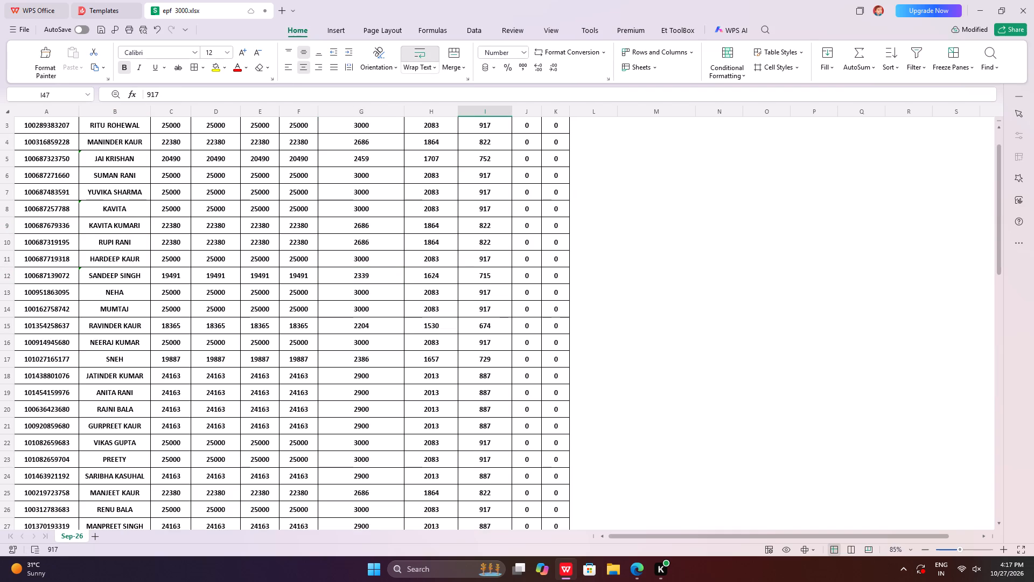
double_click(22, 163)
double_click(29, 200)
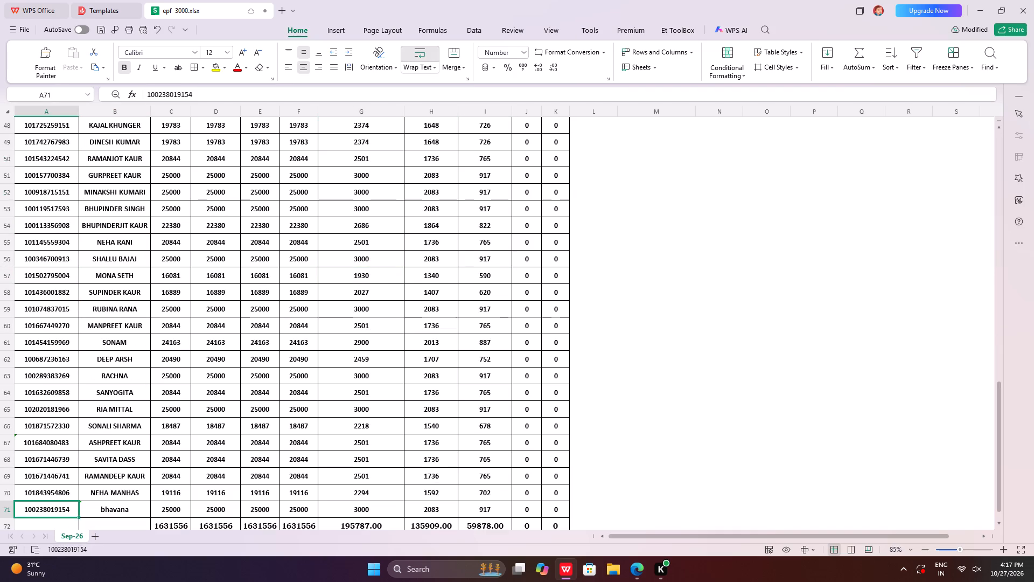
double_click(55, 241)
left_click(534, 169)
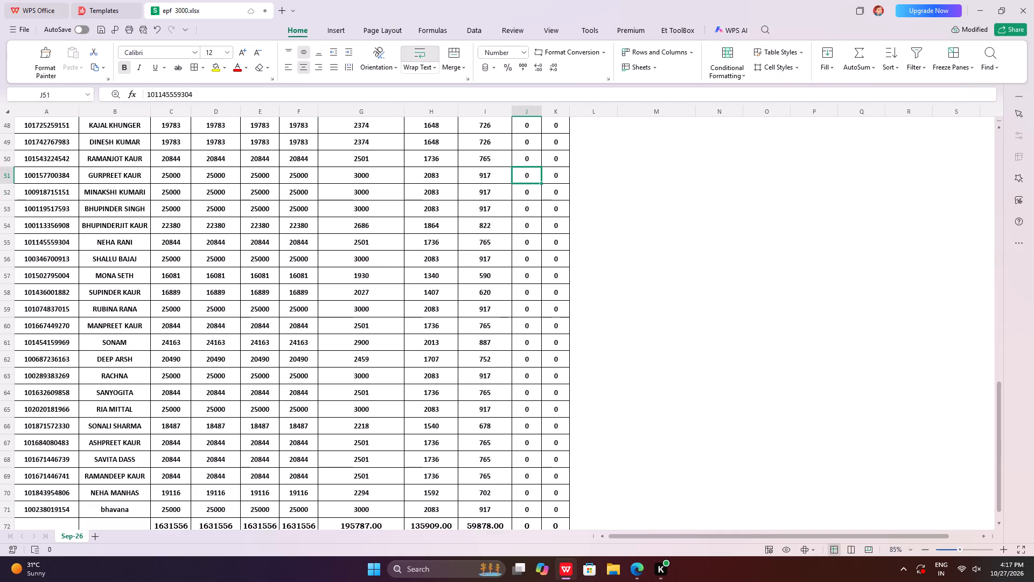
Inspect the entries in cells D52, E52, I54, L52 and K52 without editing them.
double_click(238, 194)
double_click(256, 196)
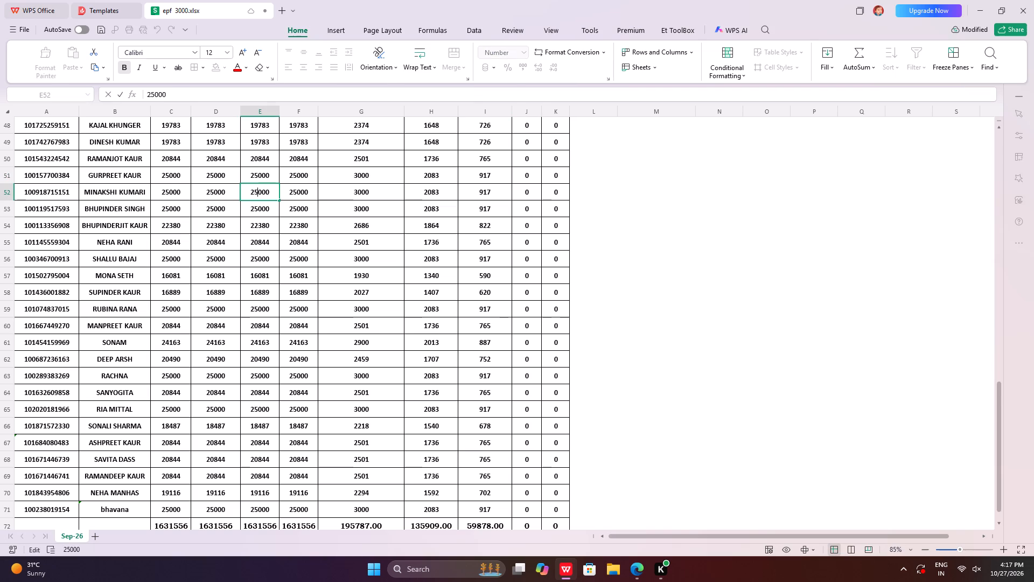
double_click(503, 226)
left_click(812, 226)
left_click(572, 188)
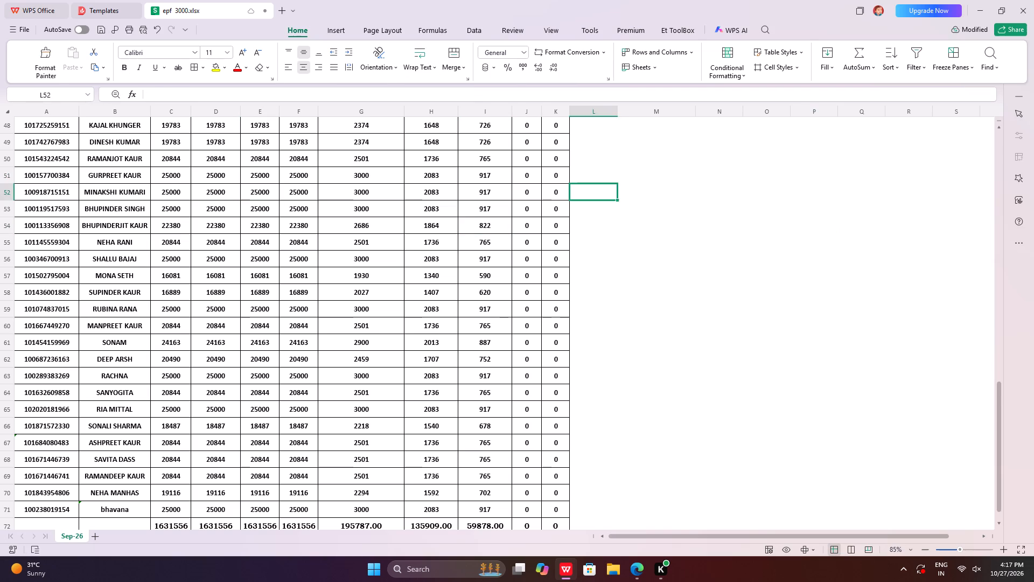
double_click(557, 184)
double_click(556, 182)
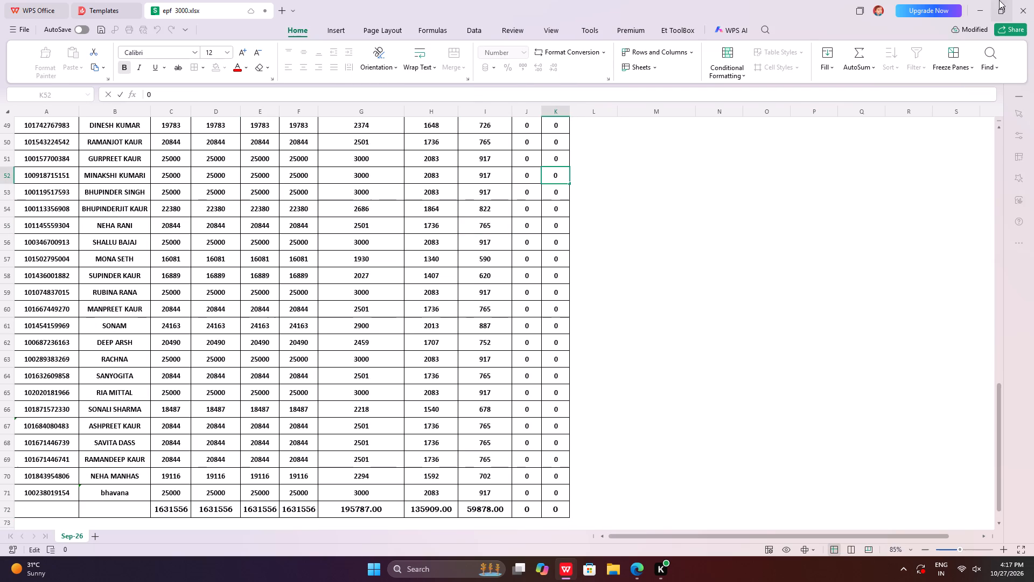
Close the epf 3000.xlsx workbook window and return to the desktop.
left_click(1015, 3)
left_click(539, 293)
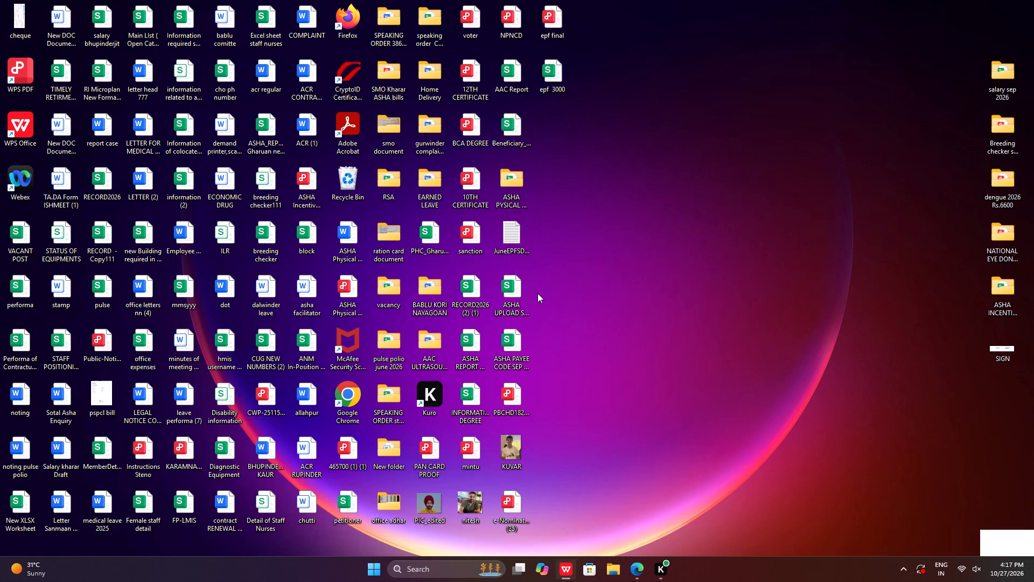